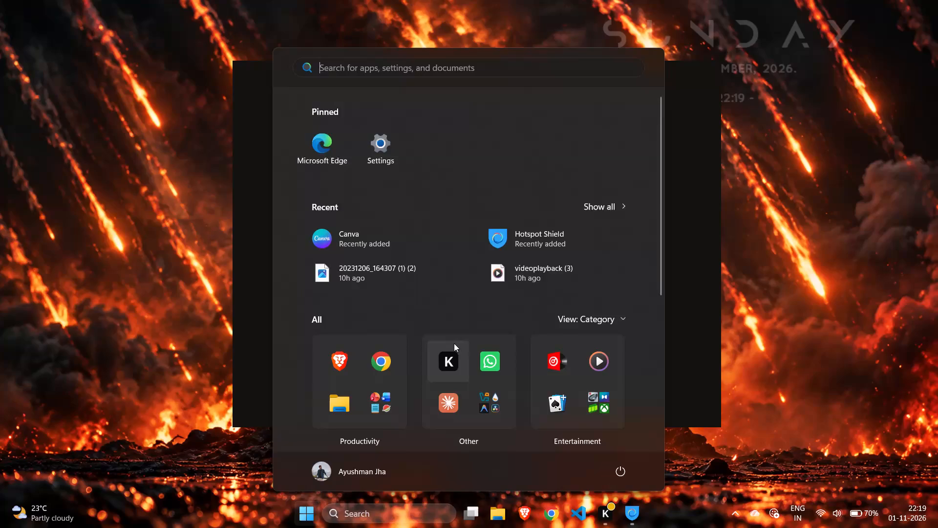
Find CapCut among the installed apps and launch it.
scroll(454, 343, down, 2)
click(363, 399)
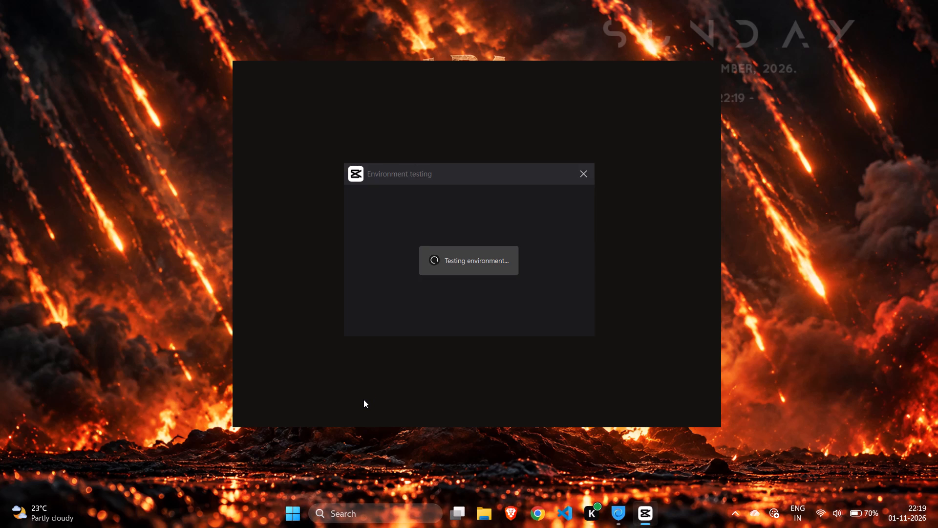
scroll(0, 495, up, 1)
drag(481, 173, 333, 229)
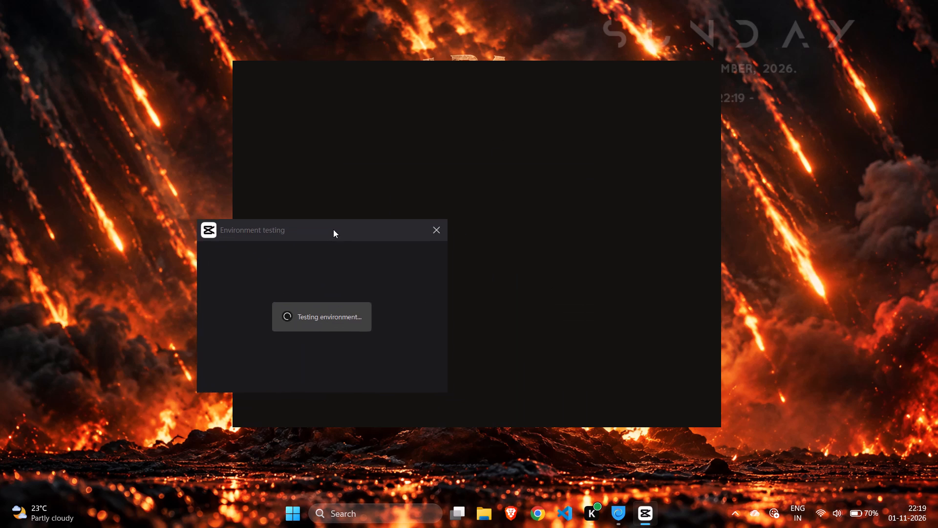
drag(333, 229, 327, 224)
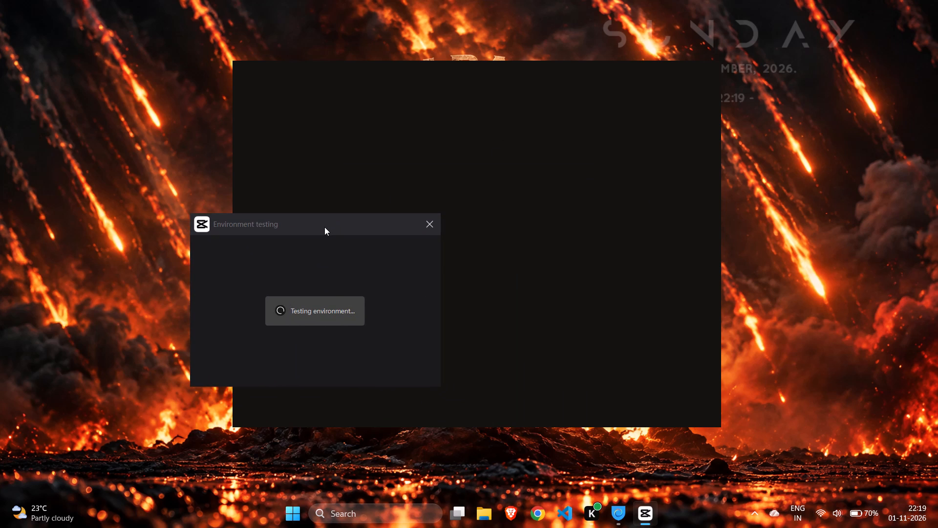
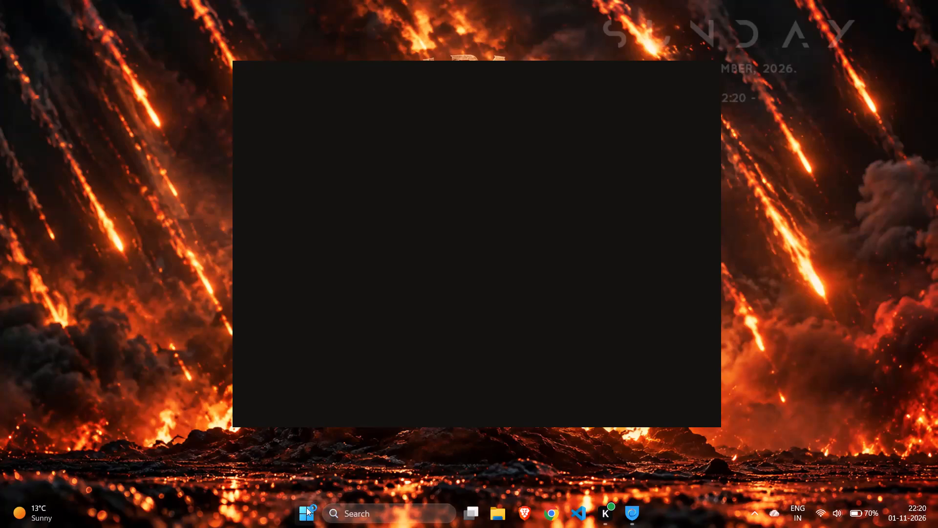
Return to the CapCut home window and look over the existing projects.
click(306, 507)
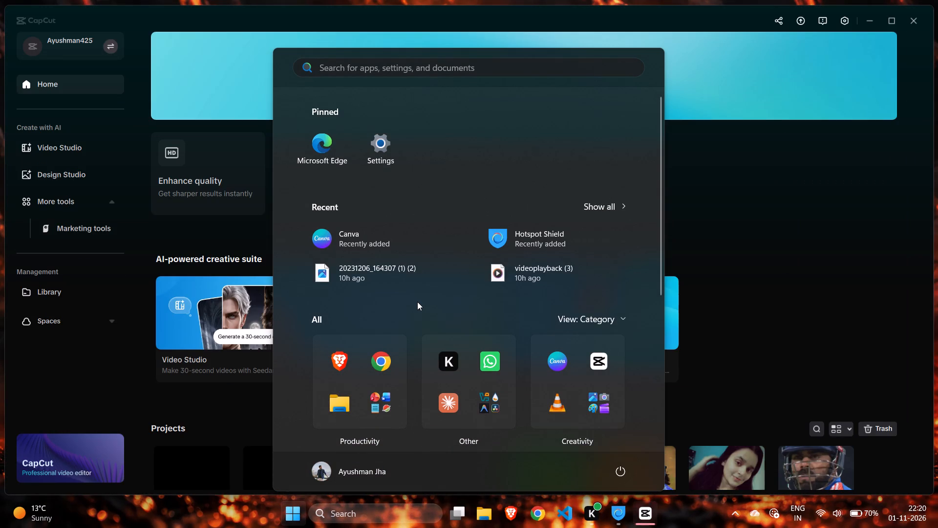
click(728, 293)
scroll(412, 357, down, 1)
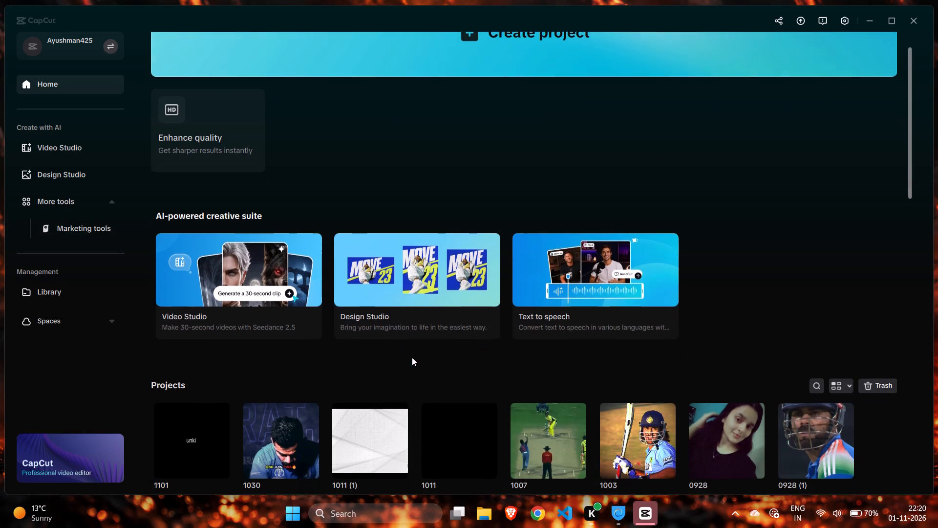
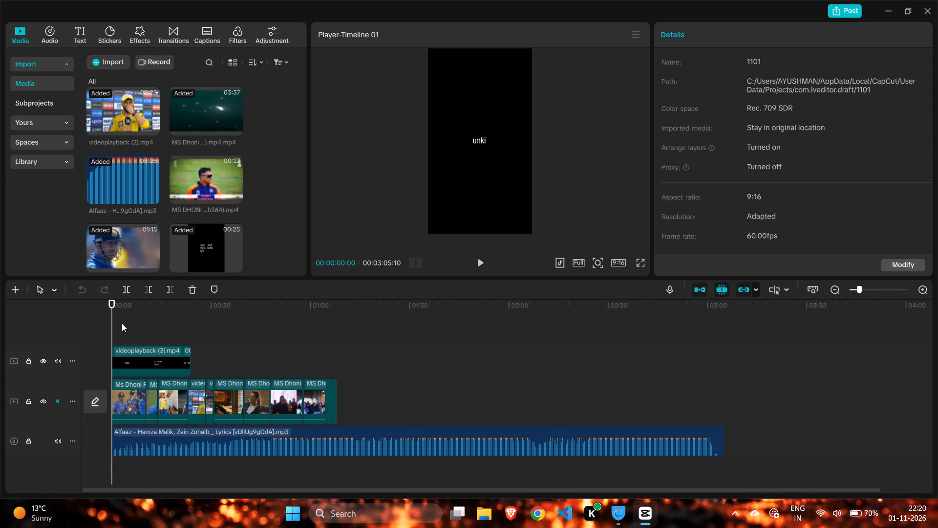
Move the videoplayback (3).mp4 lyrics clip from the overlay track to the end of the main video track.
drag(126, 360, 369, 377)
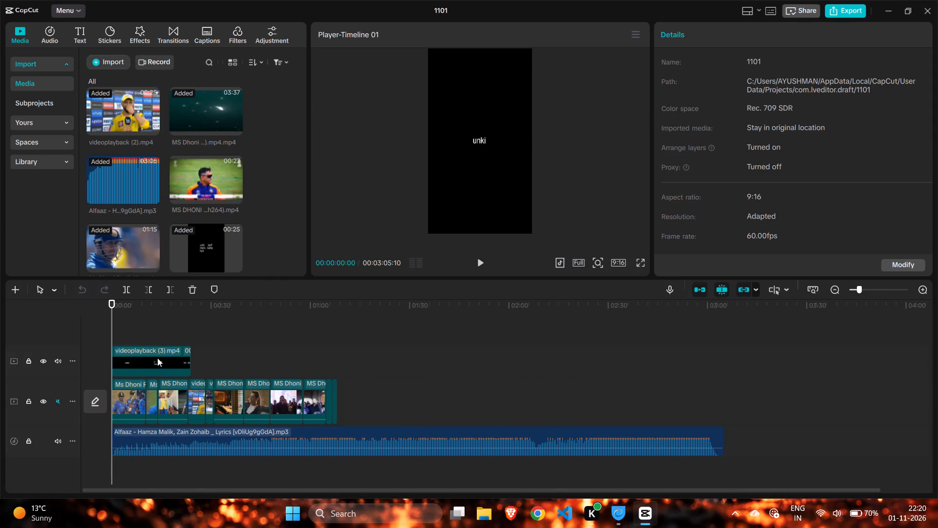
drag(157, 358, 202, 310)
click(167, 317)
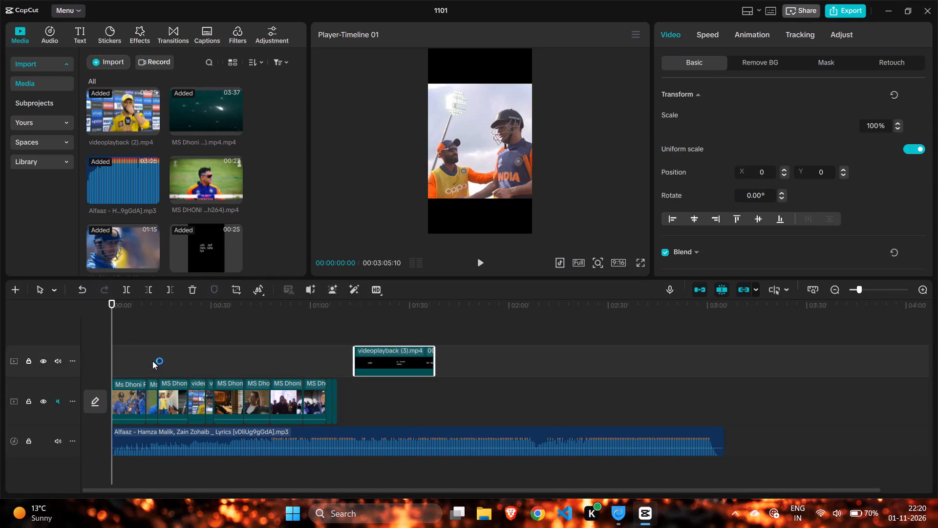
click(152, 358)
drag(388, 357, 376, 410)
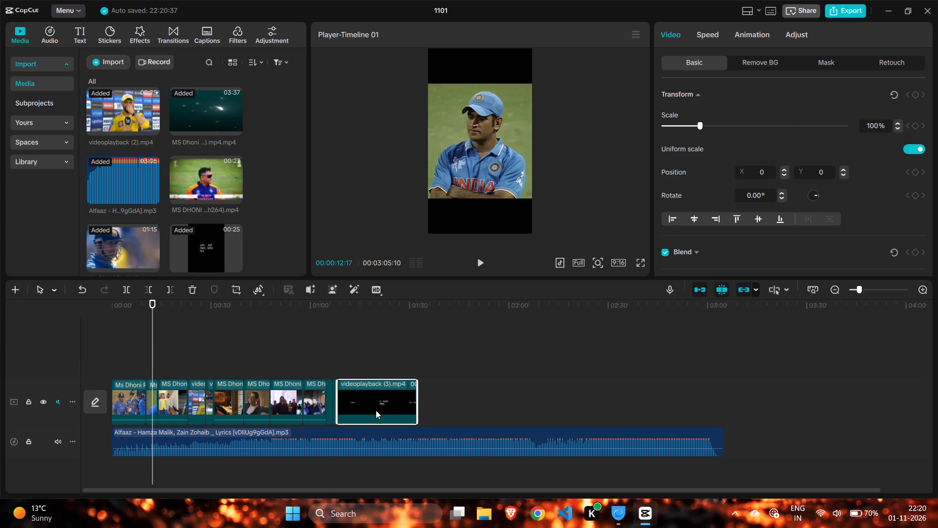
Play the timeline from the start and from several further points to review the clips and the song.
click(118, 341)
drag(119, 341, 106, 345)
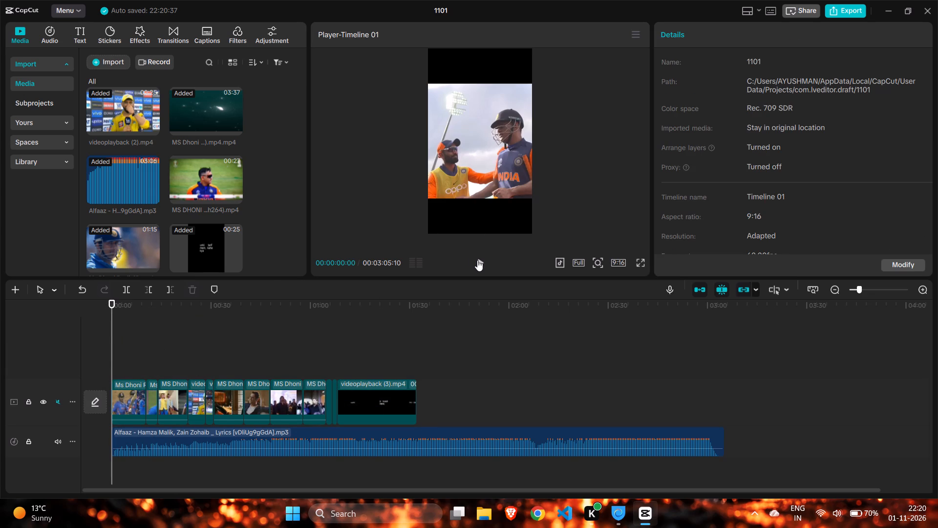
click(476, 264)
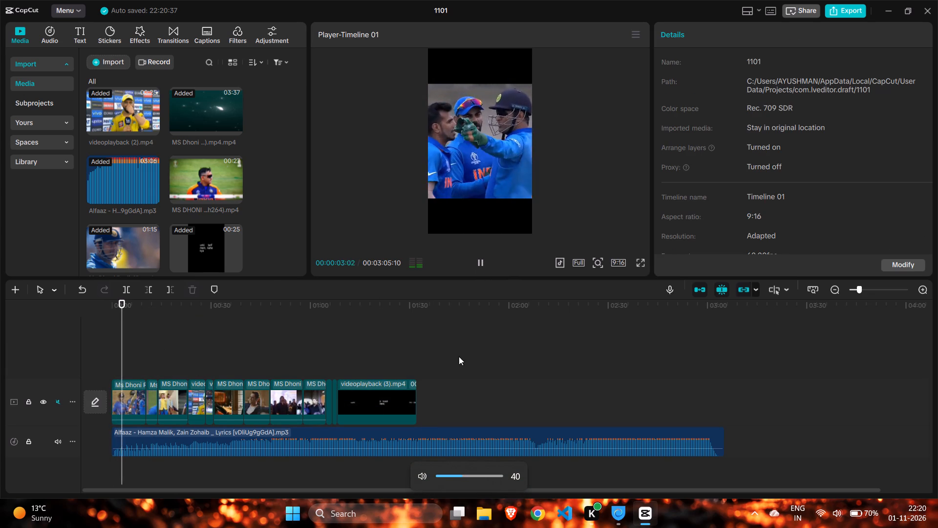
click(376, 325)
click(480, 264)
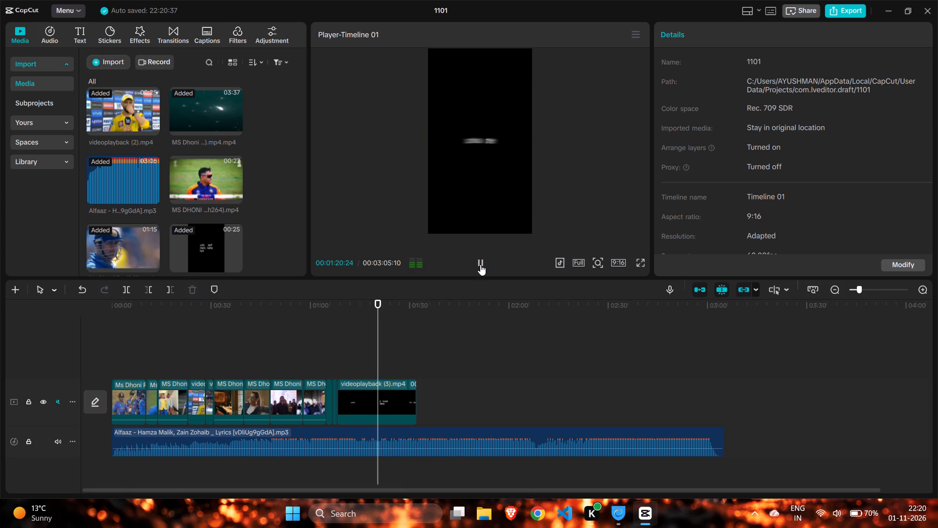
click(498, 340)
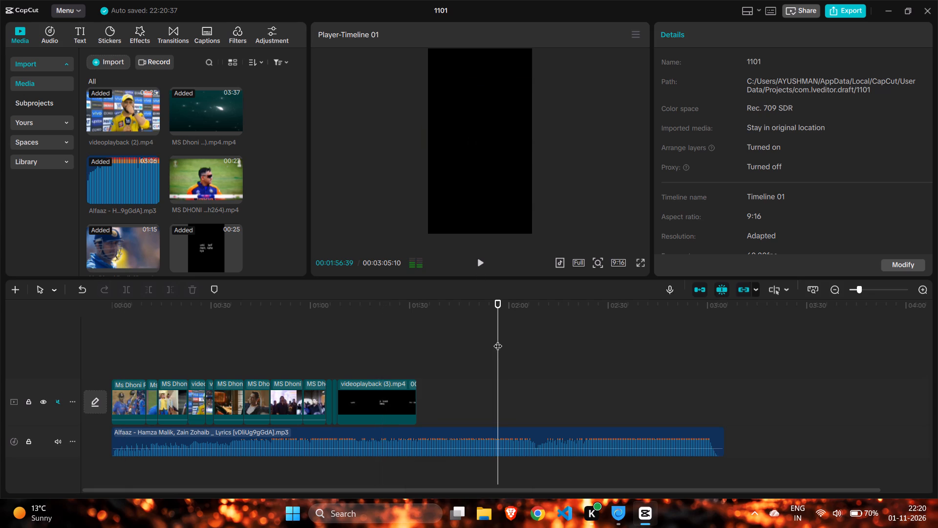
click(485, 261)
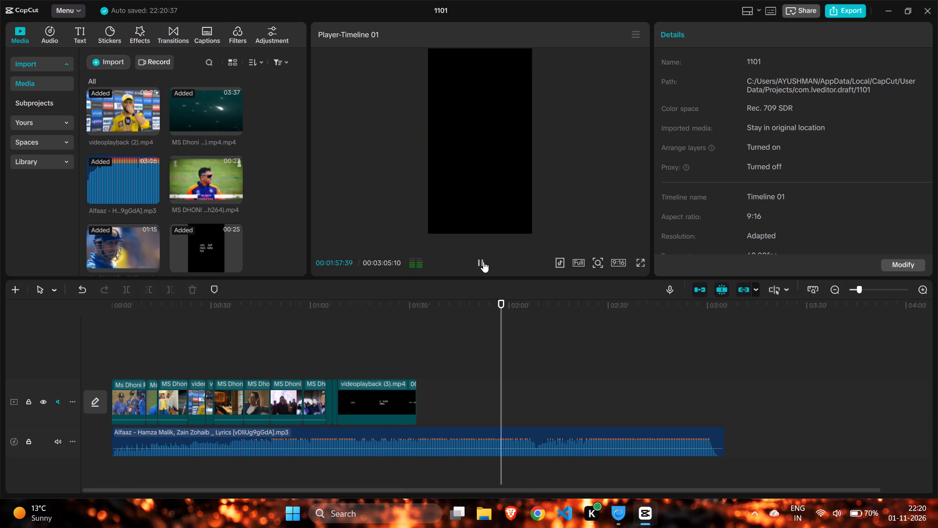
key(super+p)
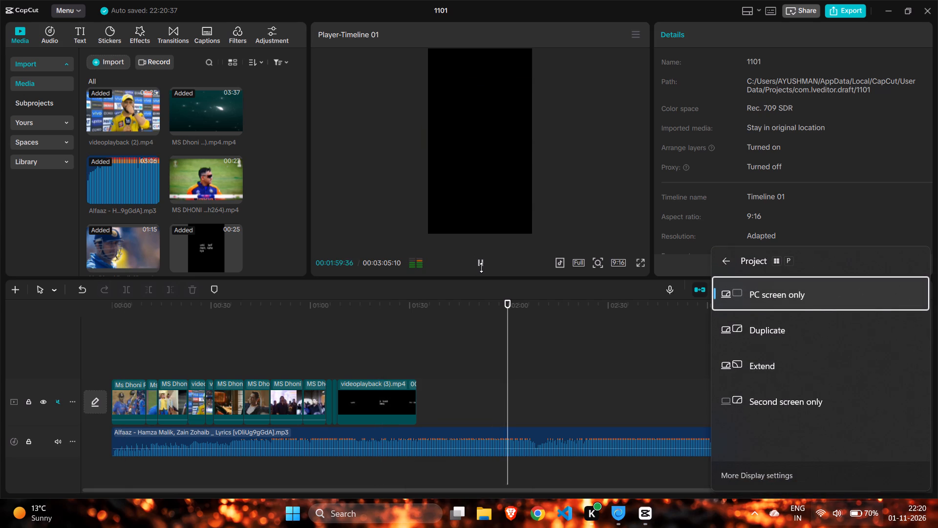
click(481, 272)
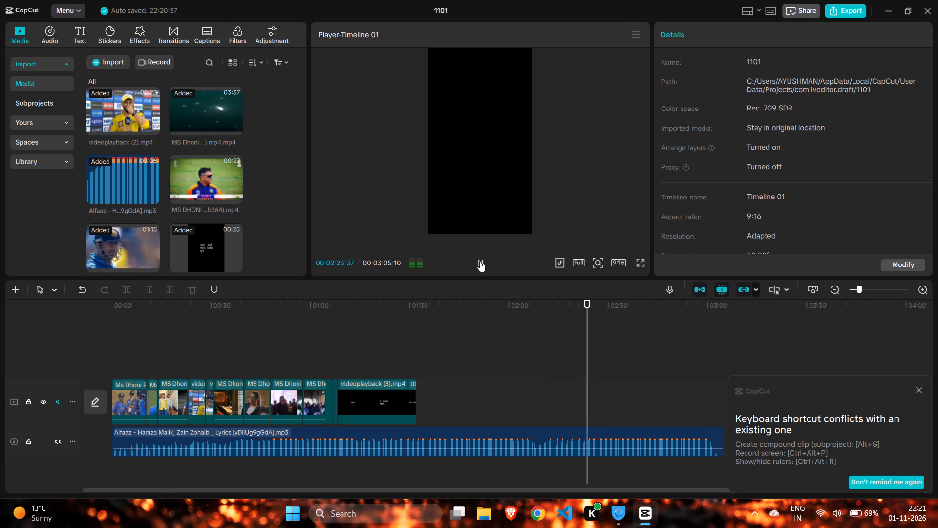
click(920, 388)
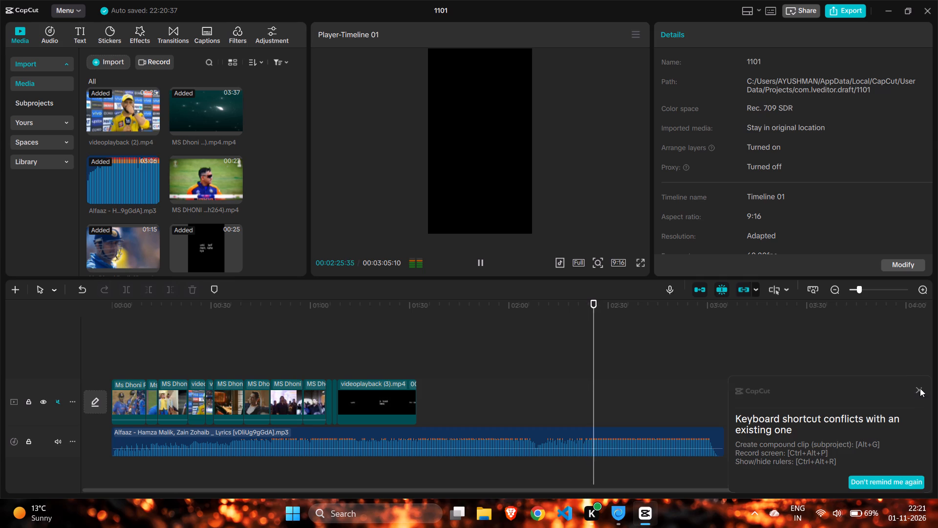
Find the cut point in the Alfaaz song and split the audio clip at about 00:02:11.
click(545, 380)
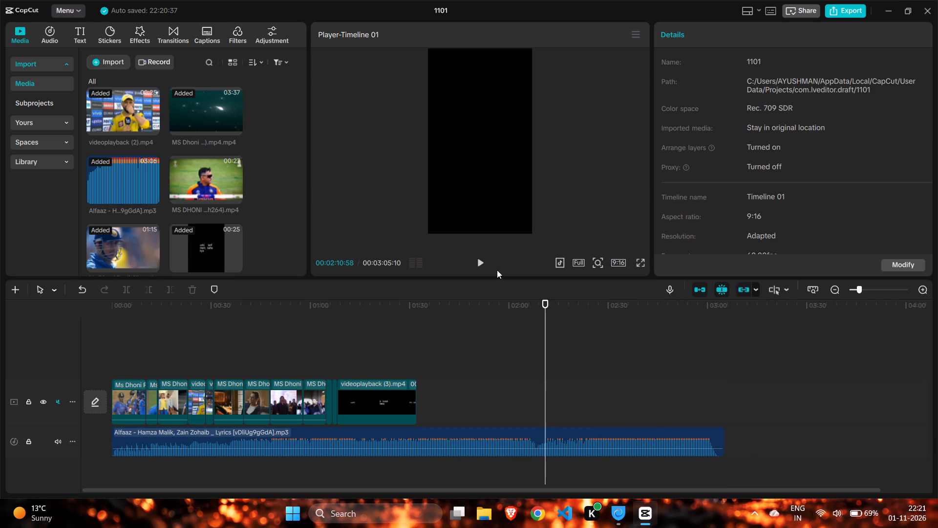
click(484, 264)
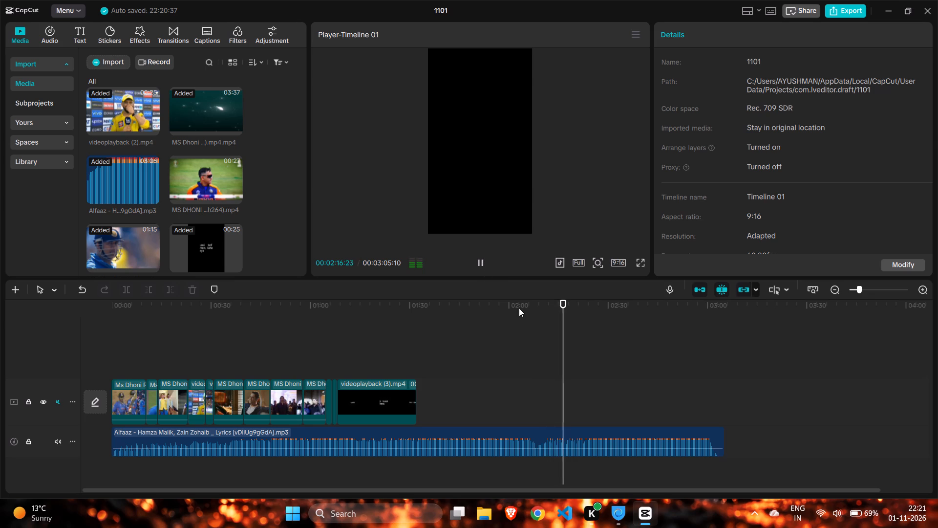
click(547, 340)
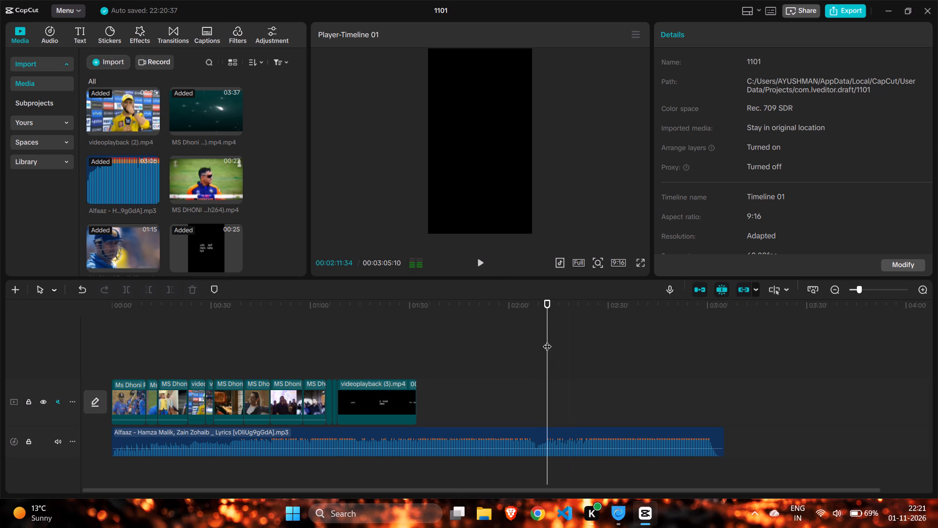
click(547, 340)
click(569, 440)
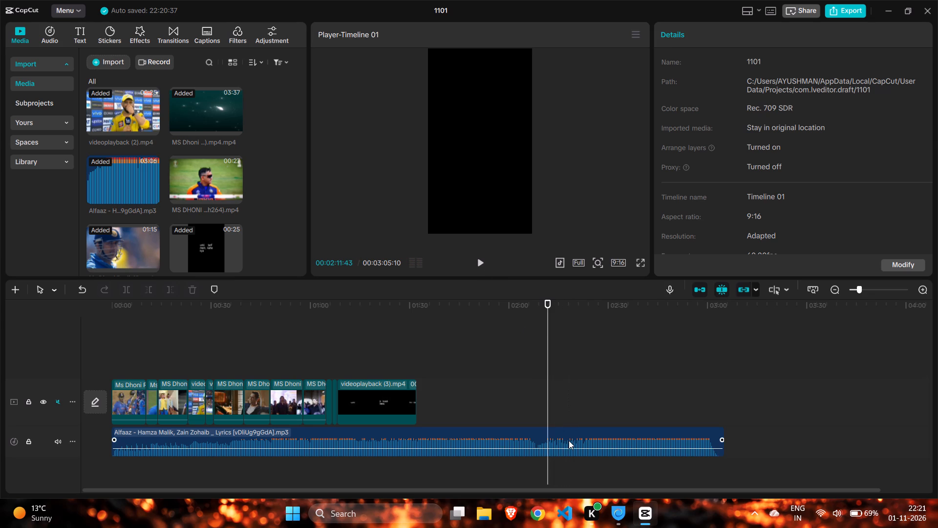
click(130, 293)
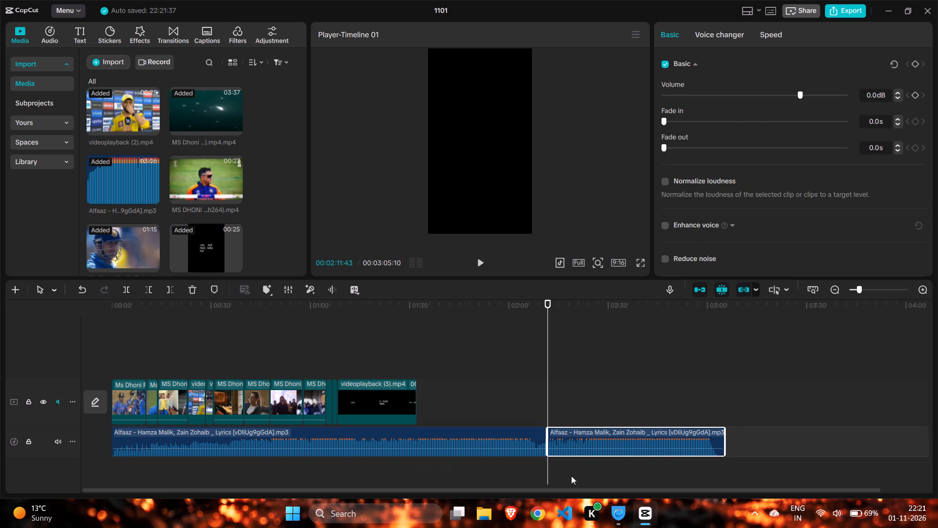
Move the song section after the split to the timeline's start and delete the longer first section.
drag(587, 440, 133, 467)
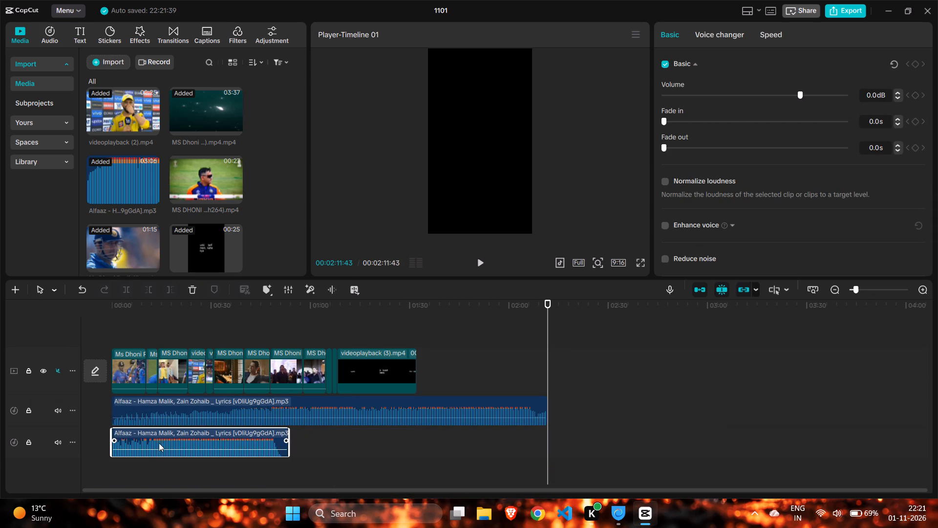
click(164, 408)
click(192, 287)
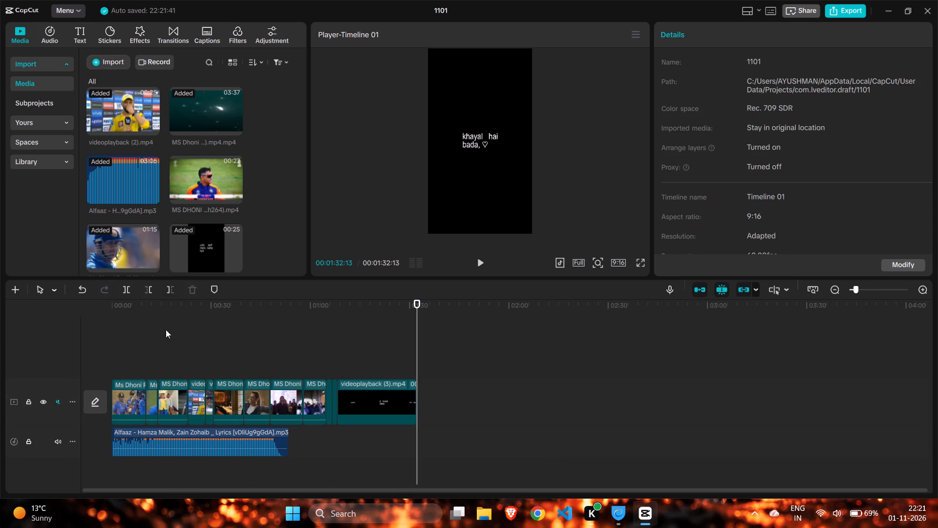
Trim a sliver off the beginning of the song clip and realign it with the start of the timeline.
click(145, 334)
drag(145, 334, 64, 334)
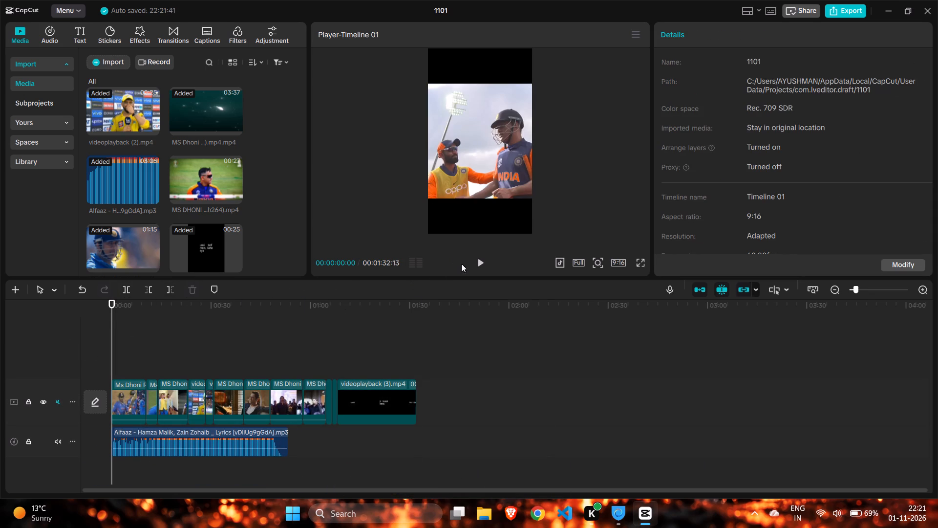
click(482, 260)
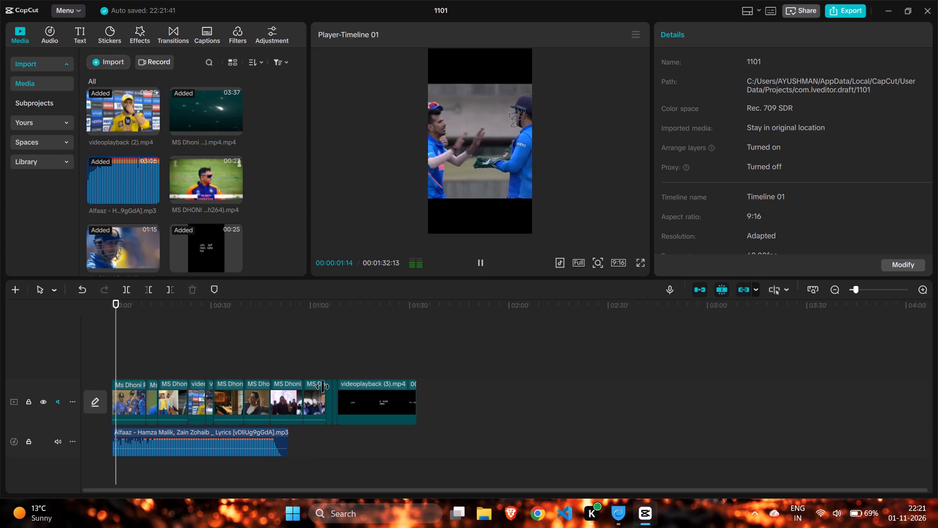
ctrl+scroll(248, 438, up, 11)
click(128, 436)
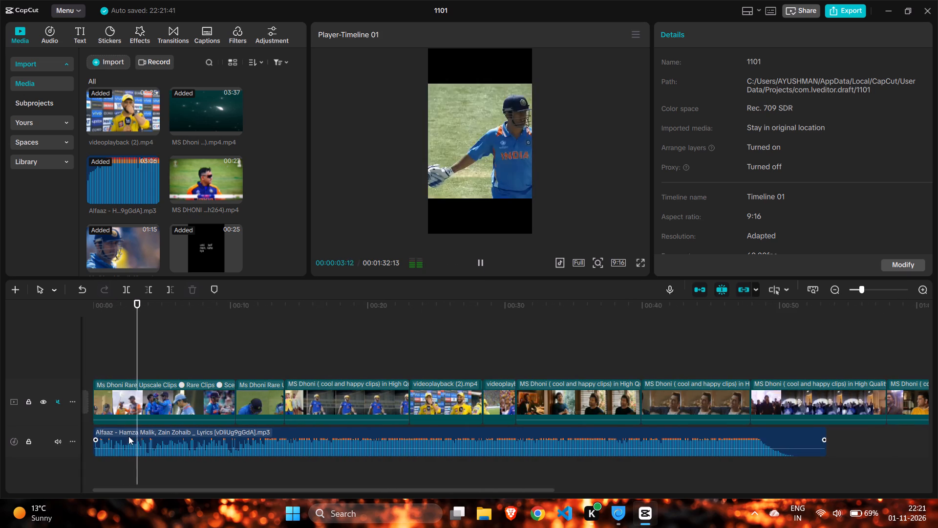
drag(93, 431, 97, 431)
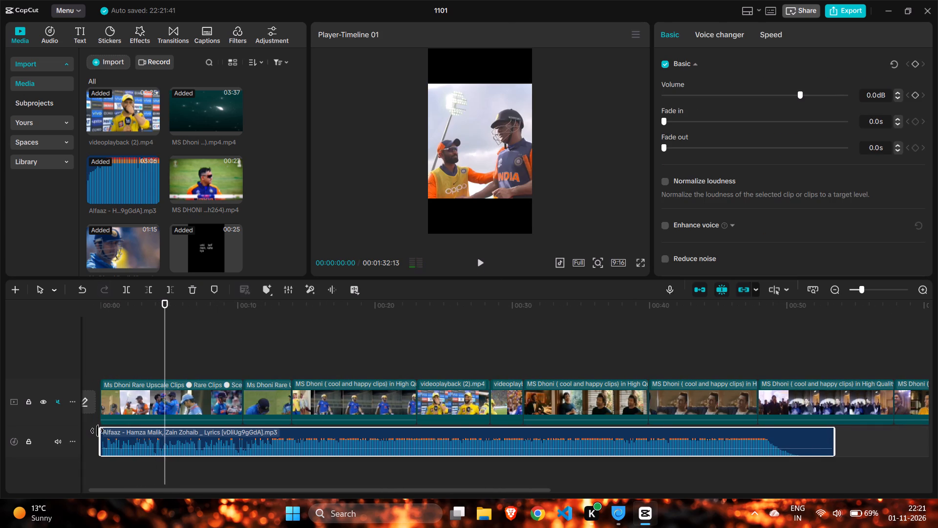
drag(97, 431, 108, 431)
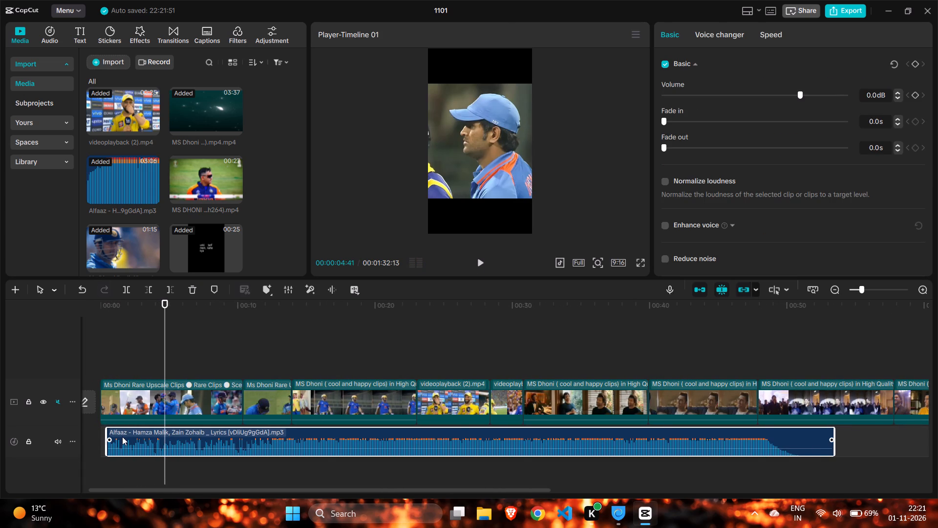
drag(122, 437, 108, 440)
Play the edit from the start and delete the second clip, the short Ms Dhoni Rare one, from the main track.
click(123, 348)
drag(123, 348, 92, 352)
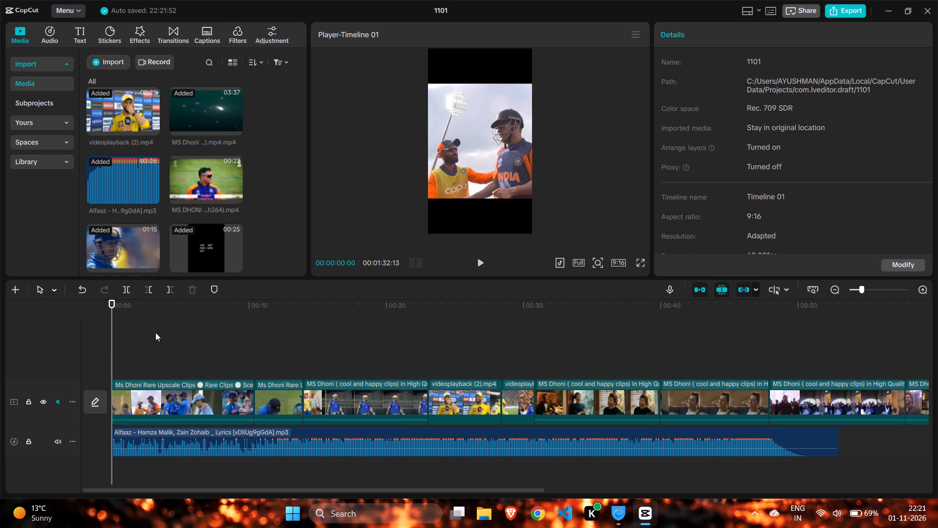
click(473, 261)
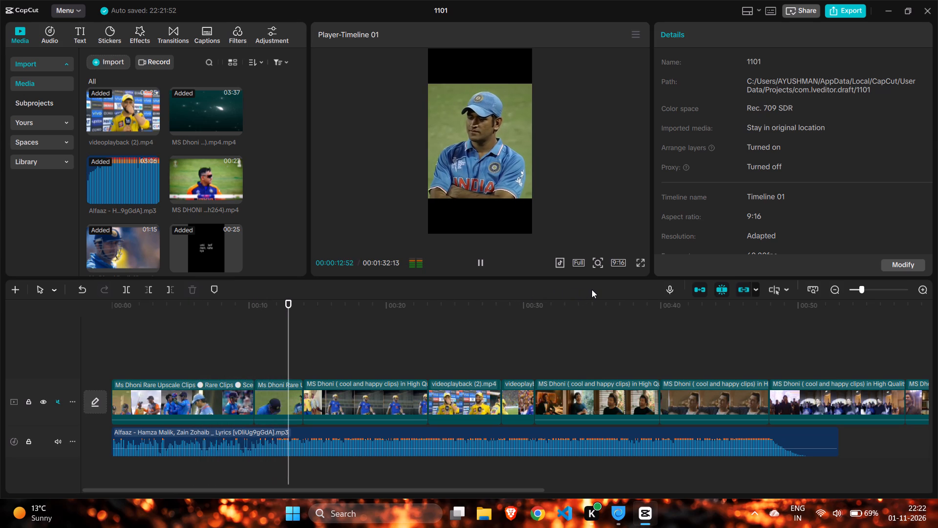
click(280, 394)
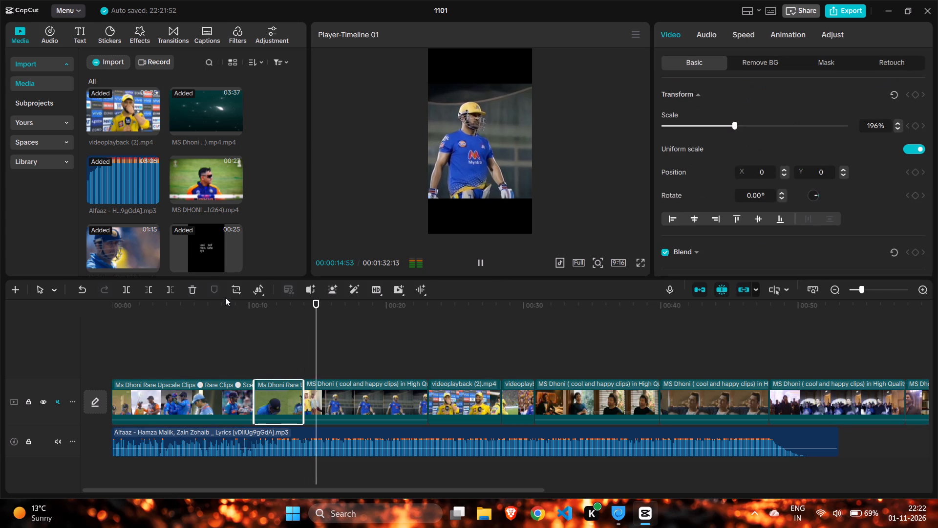
click(265, 342)
click(279, 400)
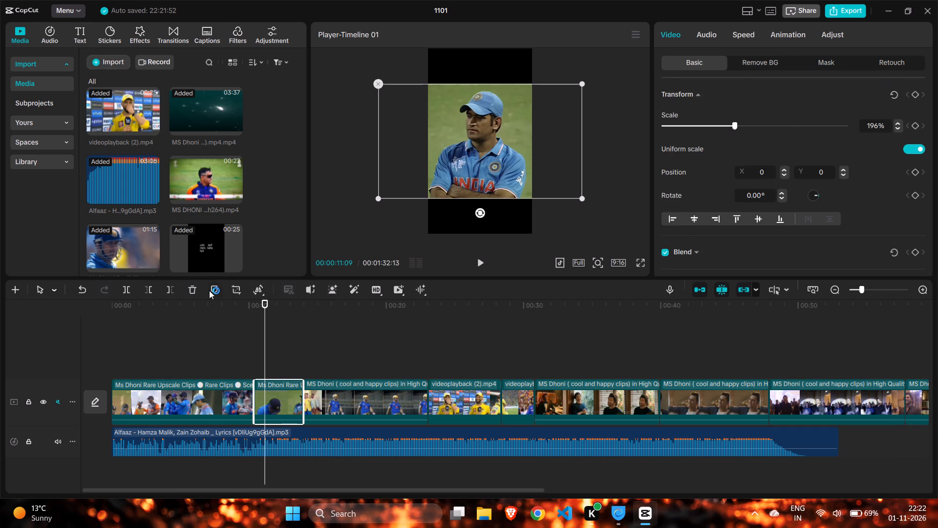
click(185, 289)
click(191, 287)
Review the sequence and move the dark-sweater MS Dhoni clip from around 00:30 to directly after the first clip.
click(180, 326)
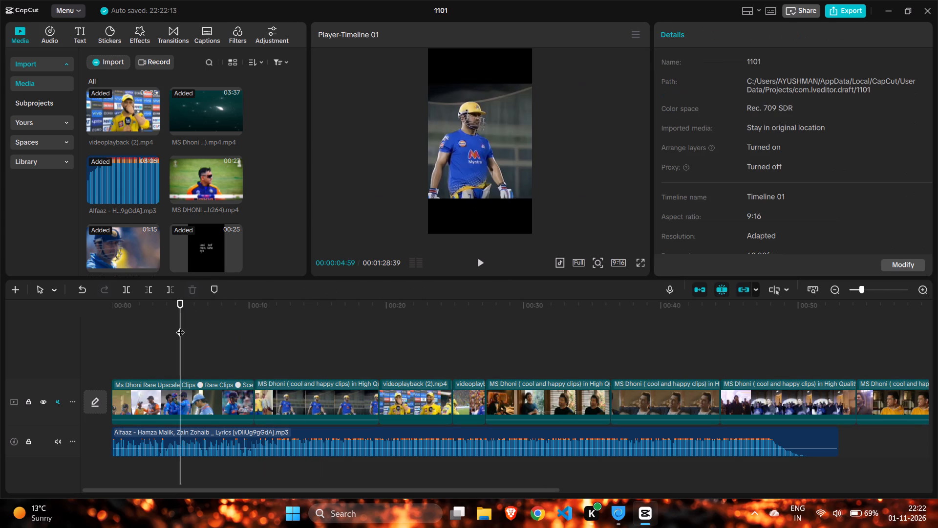
drag(180, 326, 86, 329)
click(479, 257)
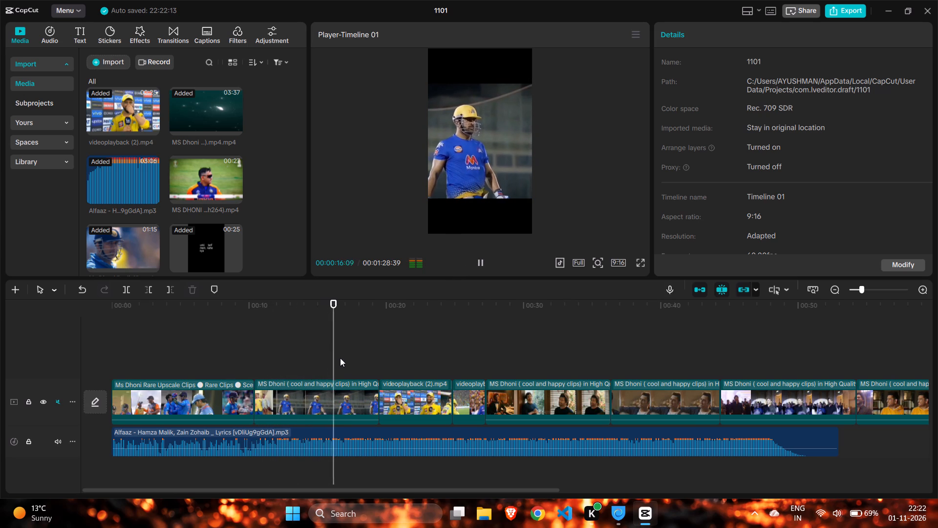
click(405, 340)
drag(405, 340, 430, 348)
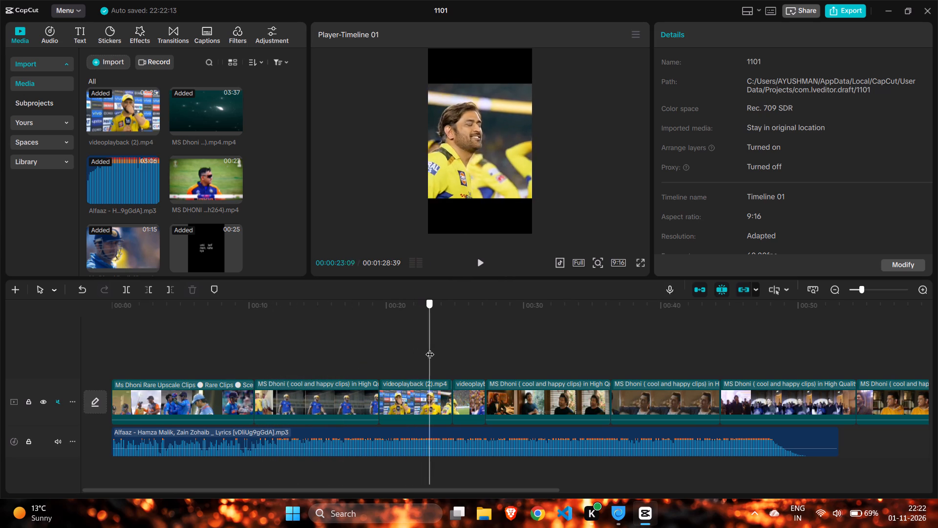
drag(430, 348, 476, 360)
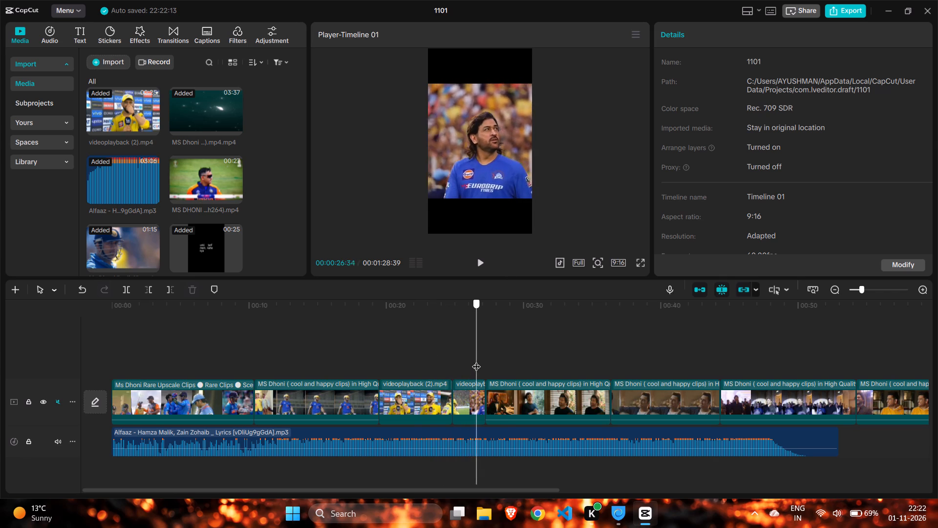
drag(476, 360, 528, 378)
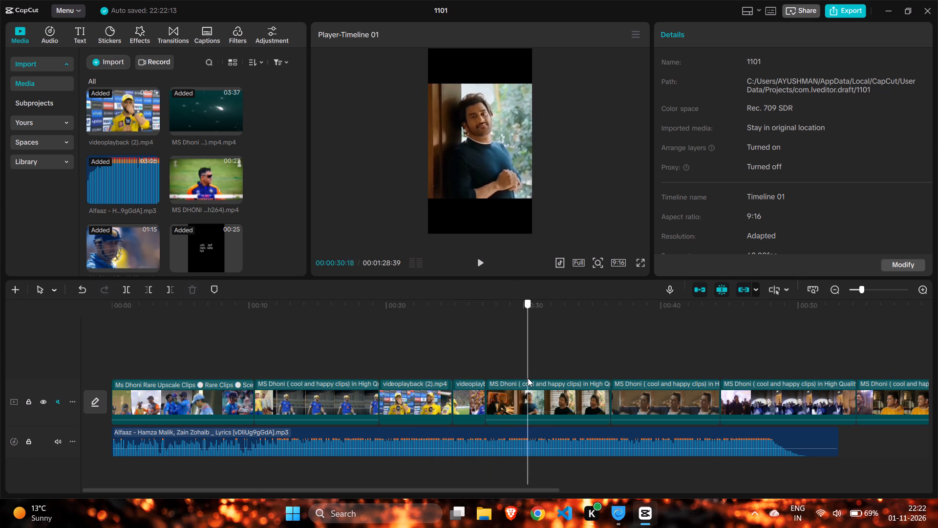
drag(528, 378, 575, 390)
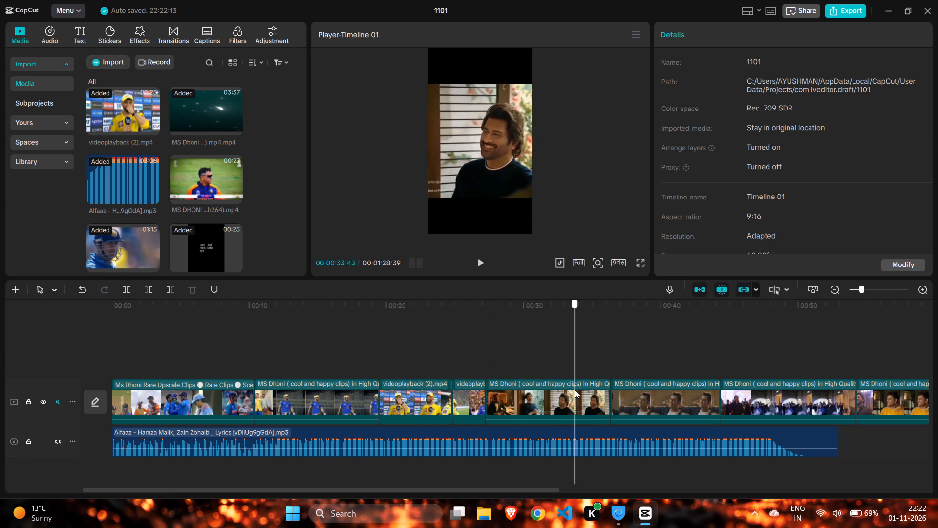
drag(575, 390, 580, 393)
drag(581, 402, 370, 391)
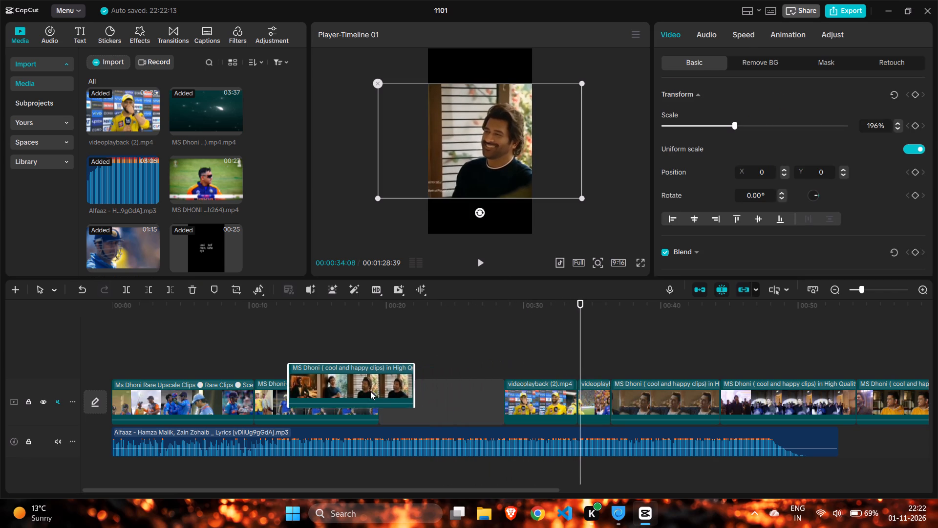
drag(370, 391, 344, 408)
drag(425, 403, 298, 403)
Play the edit from about 00:09 and move the longer videoplayback (2) yellow-jersey clip to directly after the dark-sweater clip.
click(265, 352)
drag(265, 352, 230, 353)
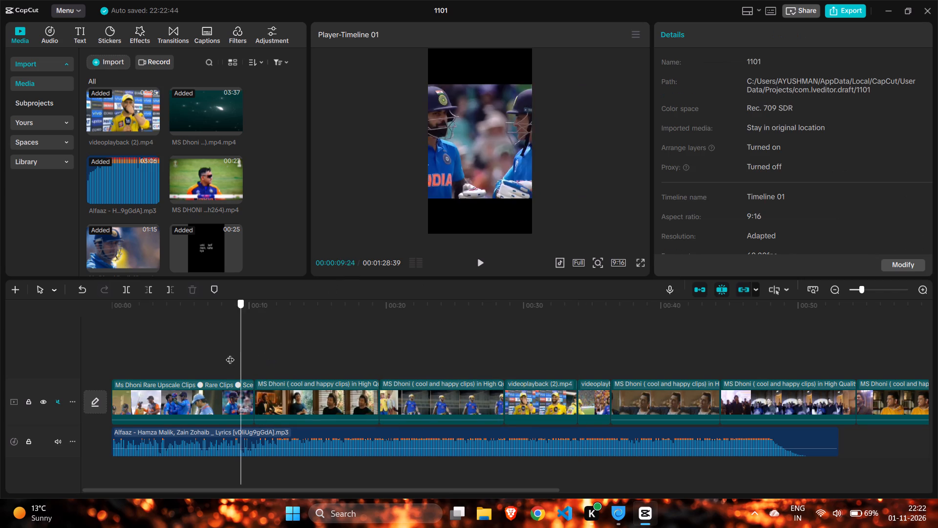
drag(230, 353, 228, 353)
click(477, 257)
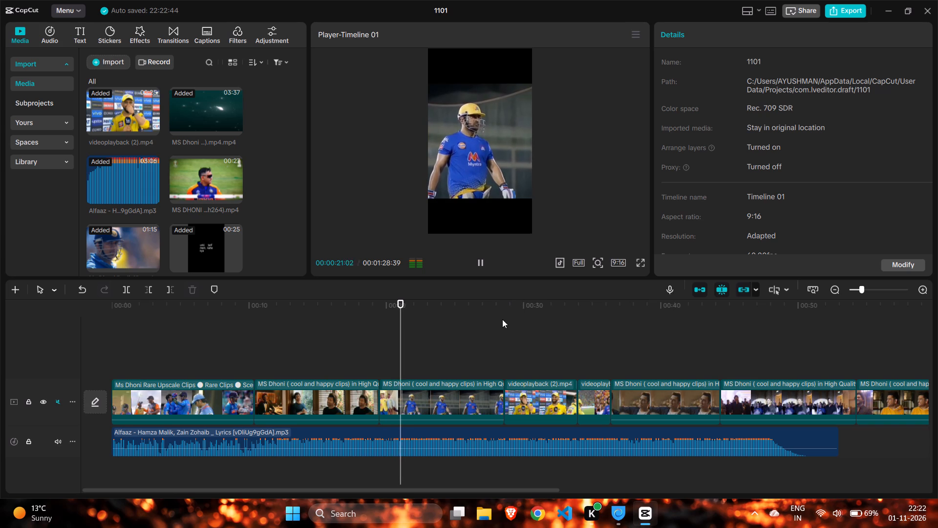
drag(521, 387, 406, 388)
Review the rest of the timeline and delete the two short MS Dhoni clips just before the videoplayback (3) lyrics clip.
click(639, 351)
drag(640, 351, 644, 352)
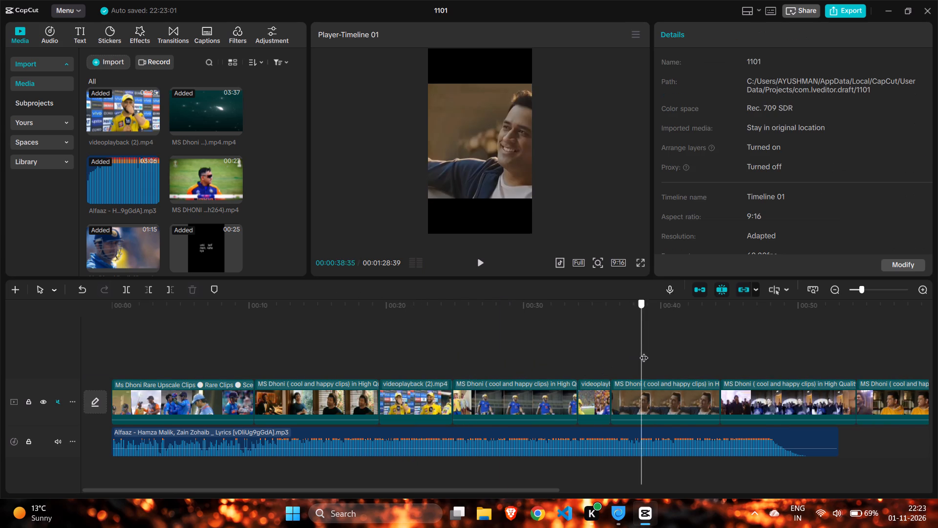
drag(644, 352, 708, 355)
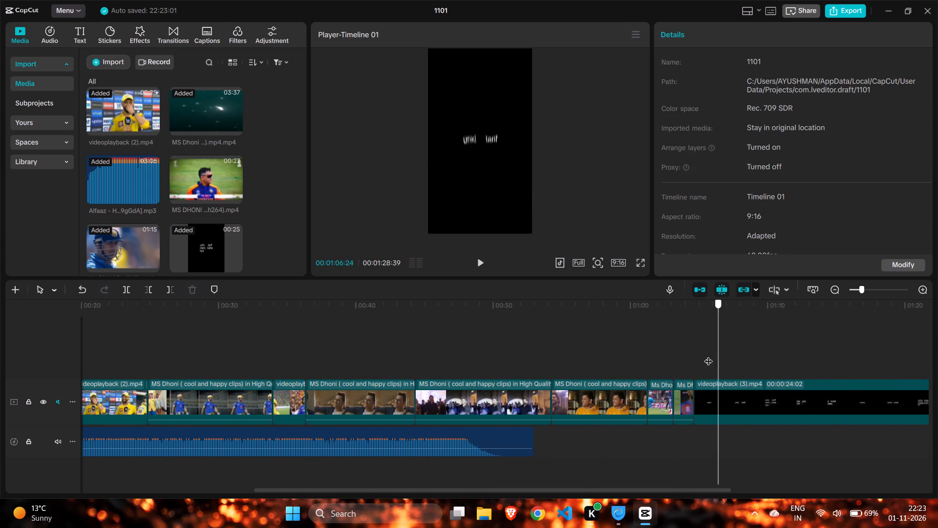
drag(708, 355, 658, 346)
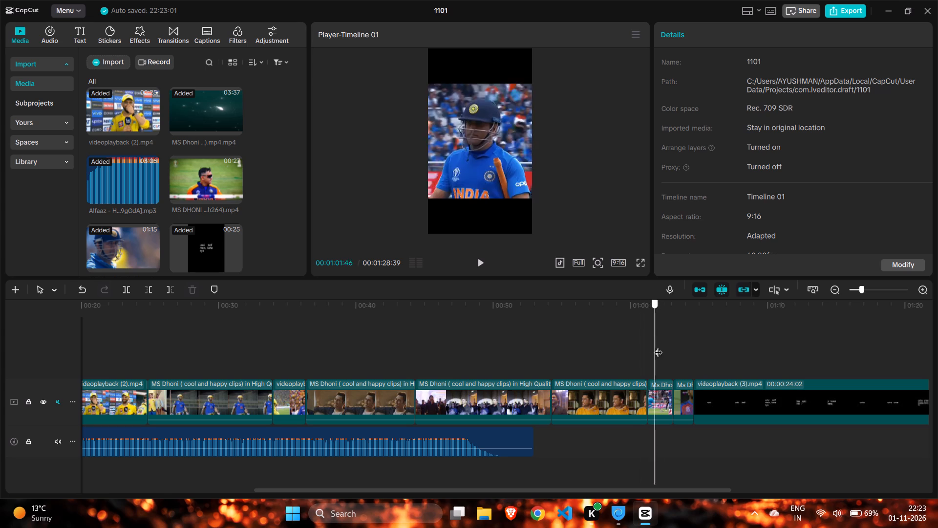
drag(658, 346, 661, 346)
click(666, 398)
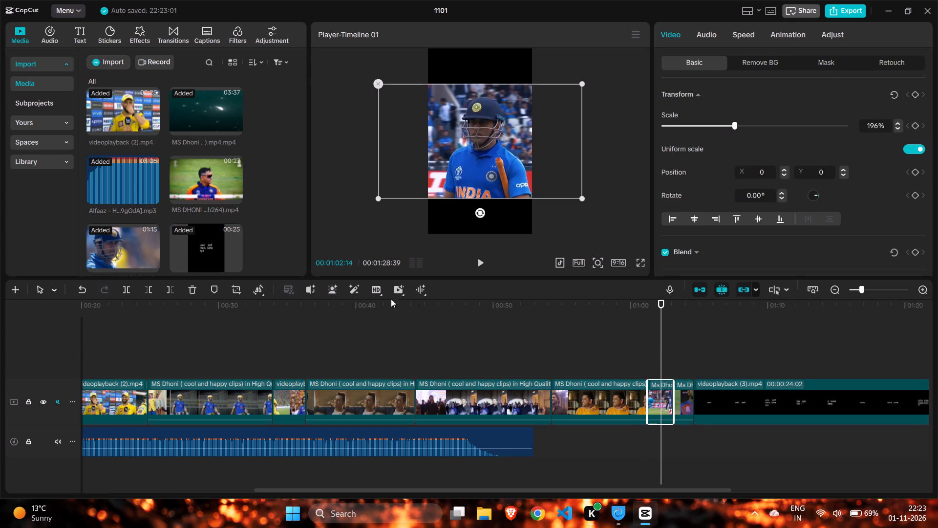
click(186, 294)
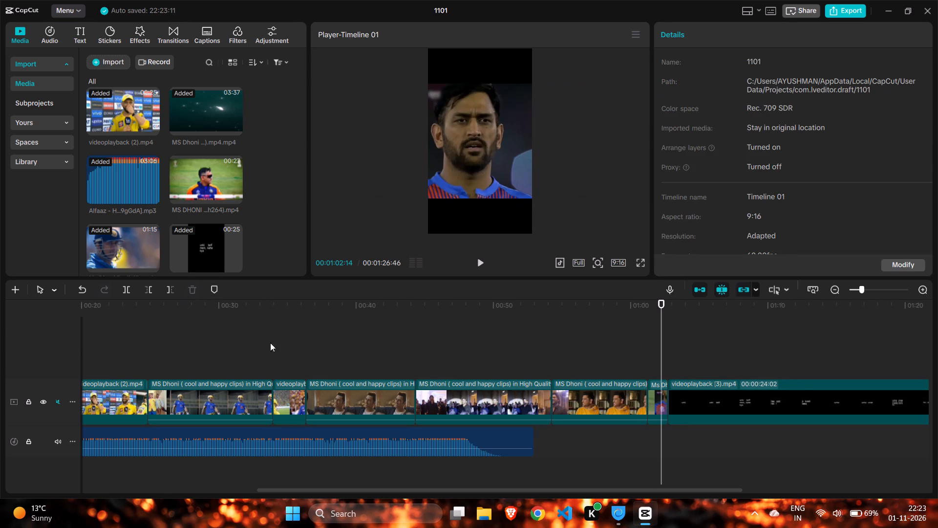
click(658, 397)
click(192, 291)
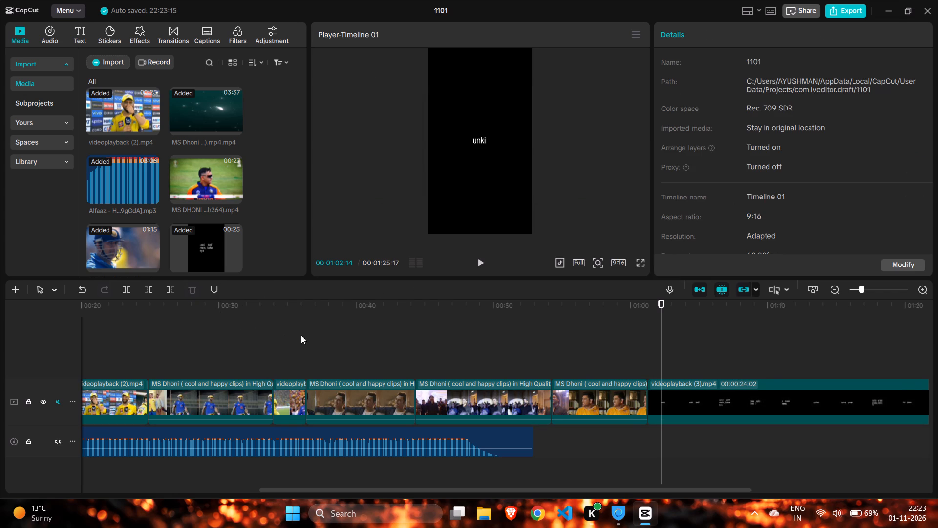
Enable chroma key on the videoplayback (3) lyrics clip and pick its black background as the key colour.
click(679, 399)
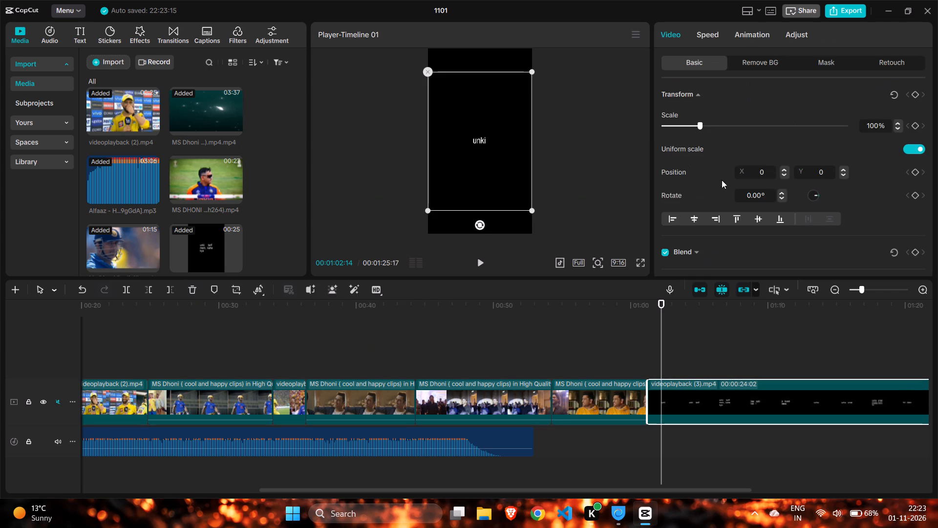
click(750, 61)
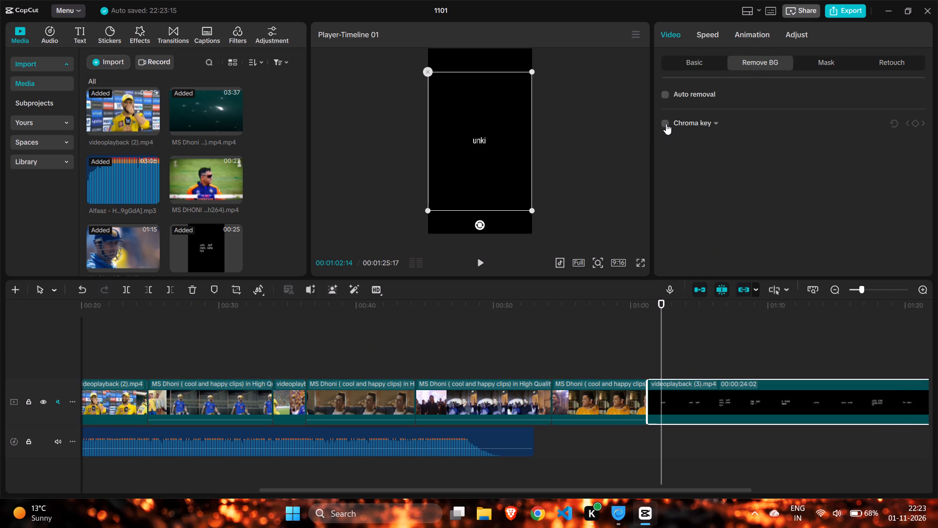
drag(661, 120, 661, 127)
click(663, 126)
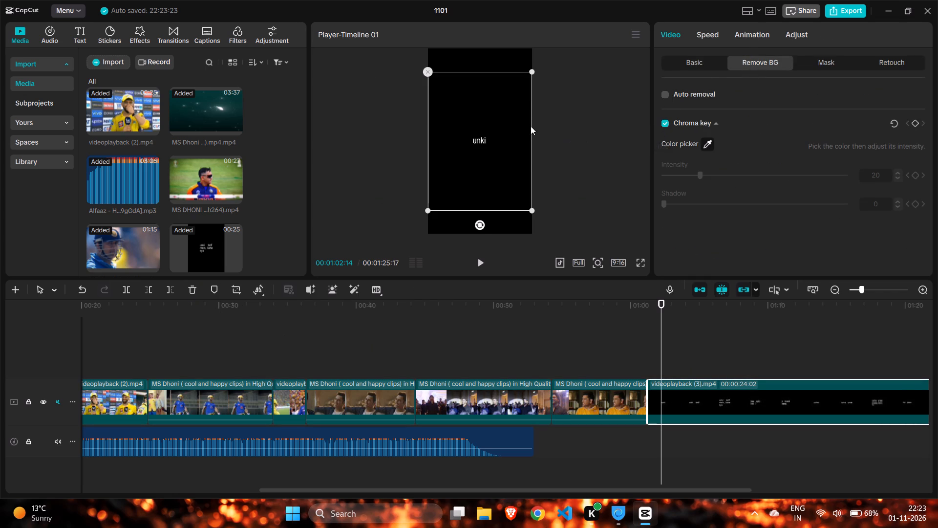
click(477, 107)
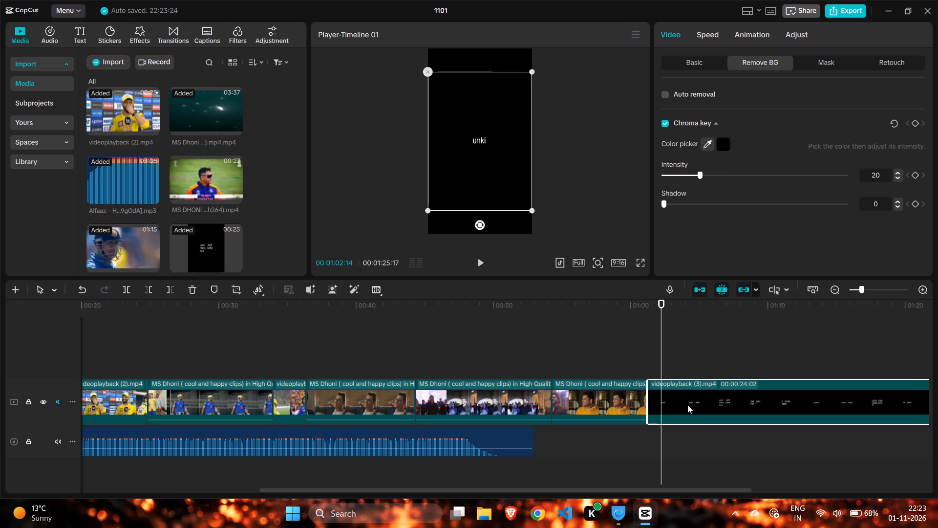
Move the lyrics clip onto a track above the main clips, aligned with the start of the timeline.
drag(687, 407, 66, 359)
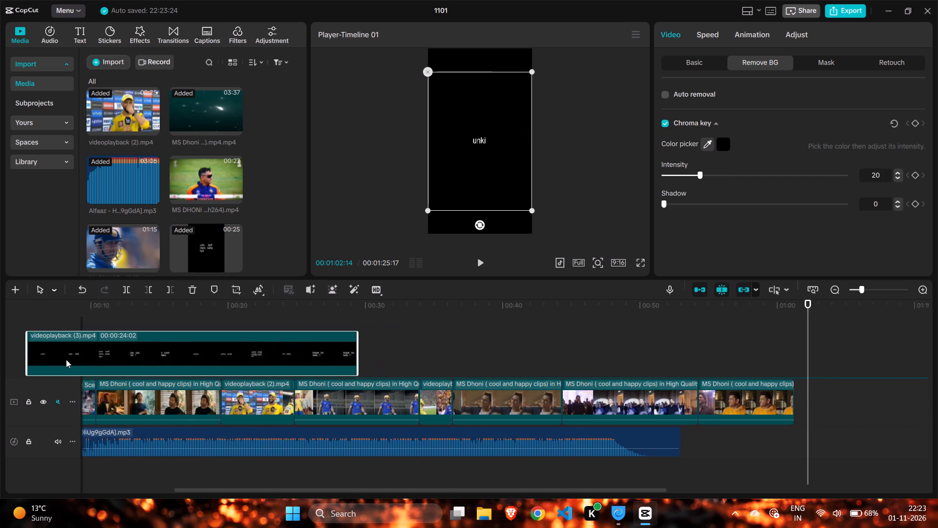
drag(66, 359, 146, 359)
Review the lyrics over the footage up to about 00:15 and reposition the overlay lower and further left in the frame.
click(147, 323)
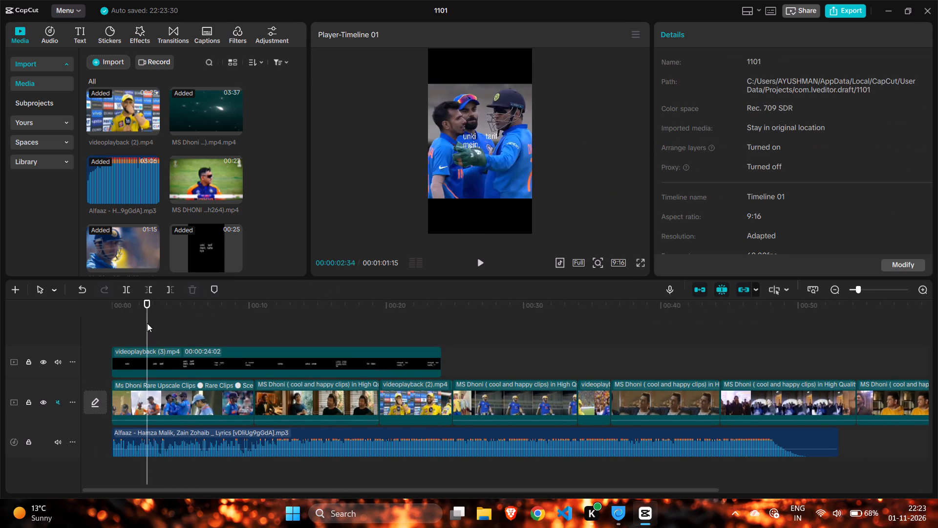
drag(147, 323, 241, 341)
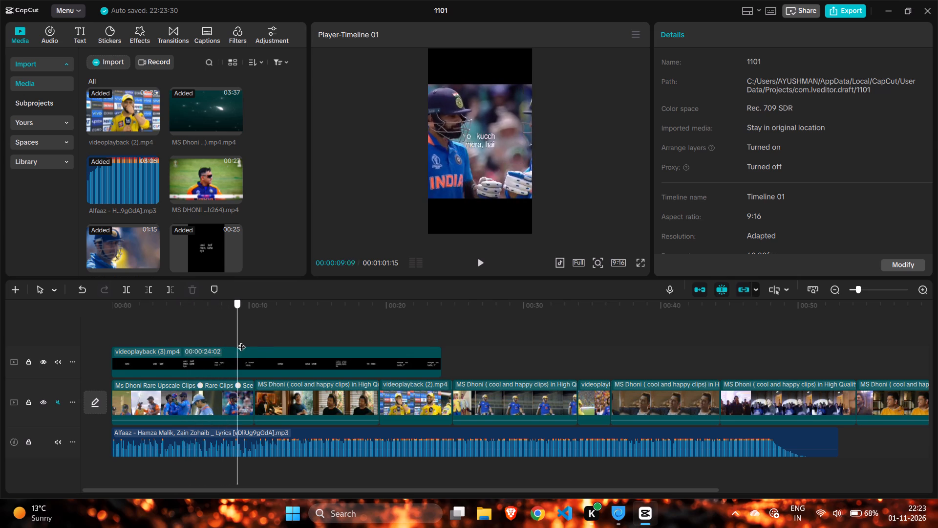
drag(241, 341, 290, 348)
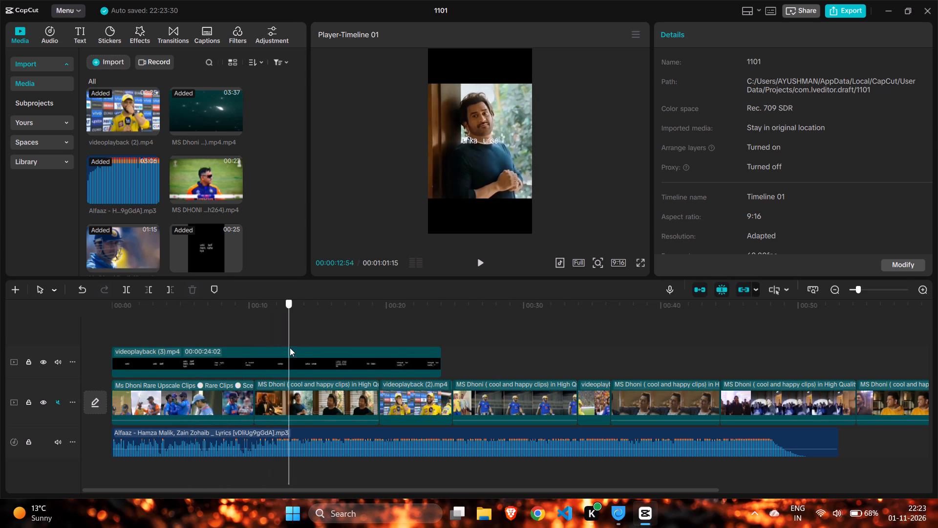
drag(290, 348, 323, 351)
click(323, 351)
drag(323, 351, 328, 351)
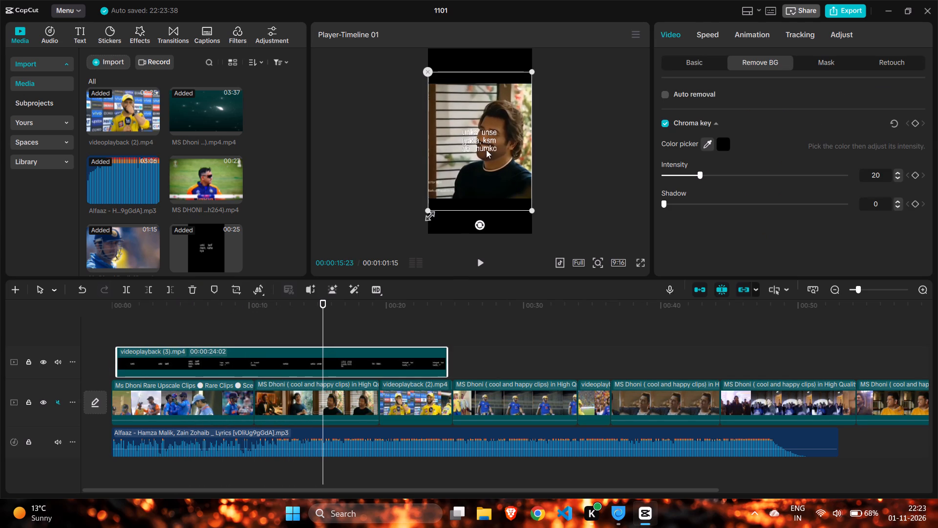
drag(483, 175, 464, 199)
Realign the lyrics clip with the start of the timeline.
click(228, 318)
drag(228, 318, 88, 318)
drag(157, 373, 129, 370)
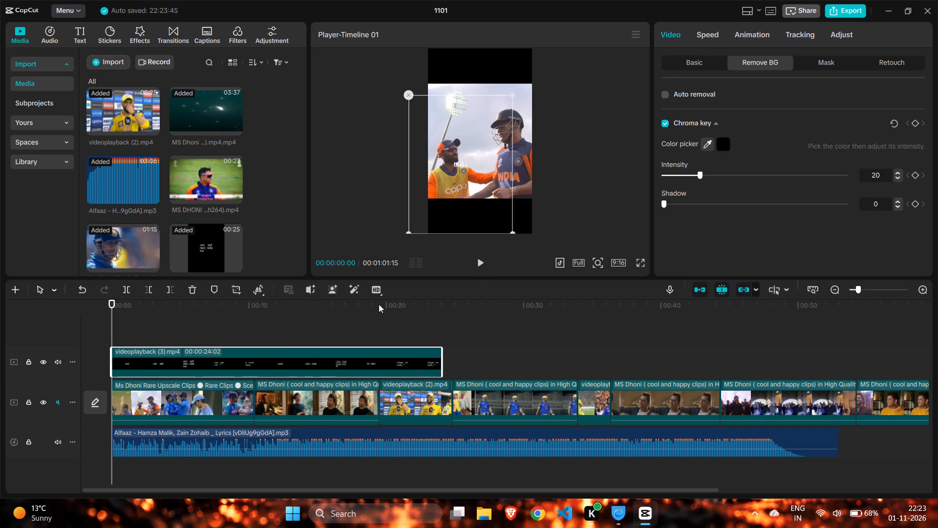
Play the edit from the start to compare the lyrics with the song, and slow the lyrics clip to 0.91x.
click(484, 261)
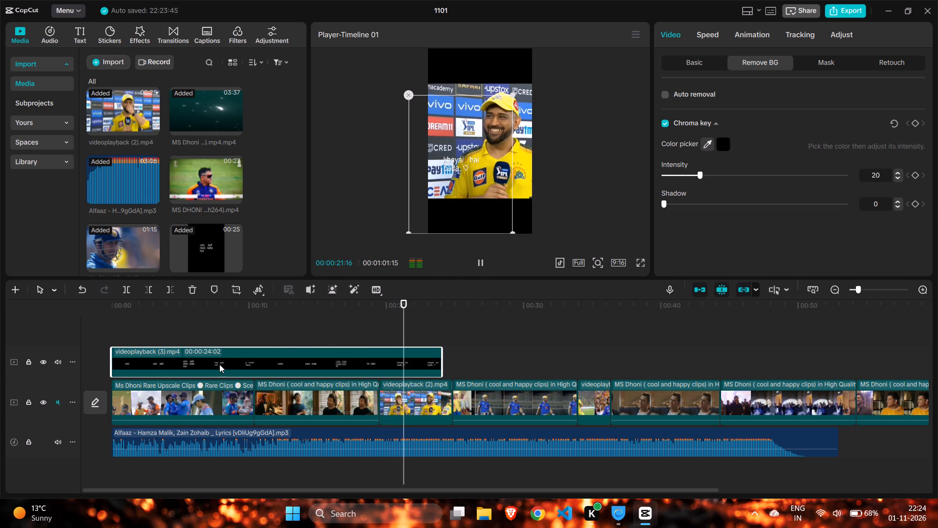
click(700, 28)
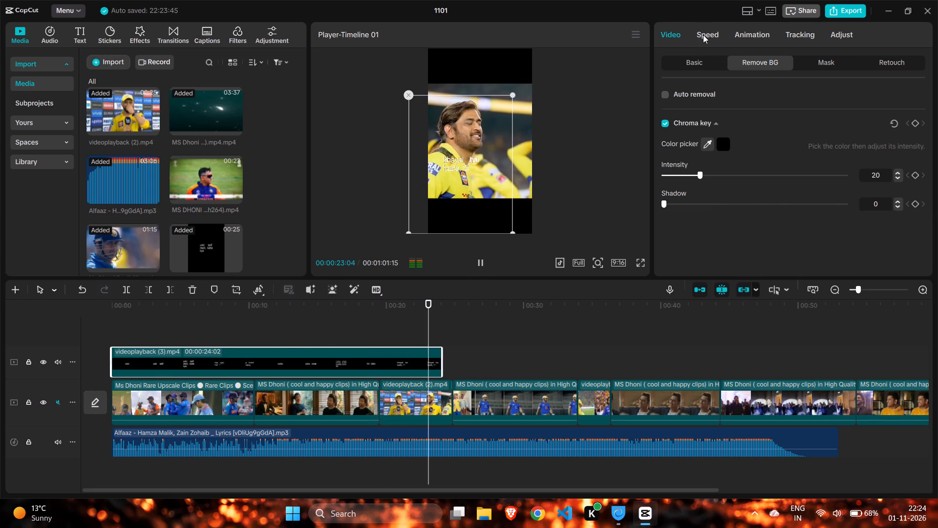
click(703, 35)
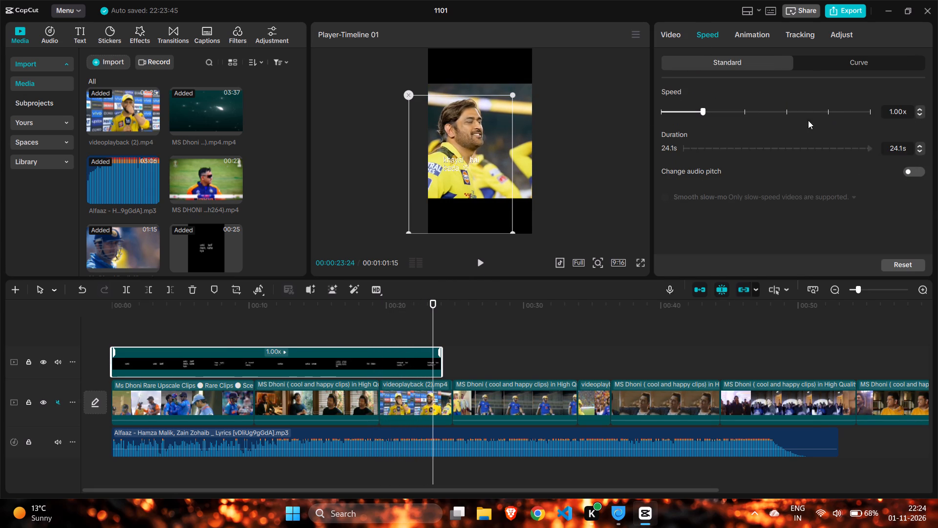
drag(704, 113, 702, 113)
drag(702, 113, 699, 113)
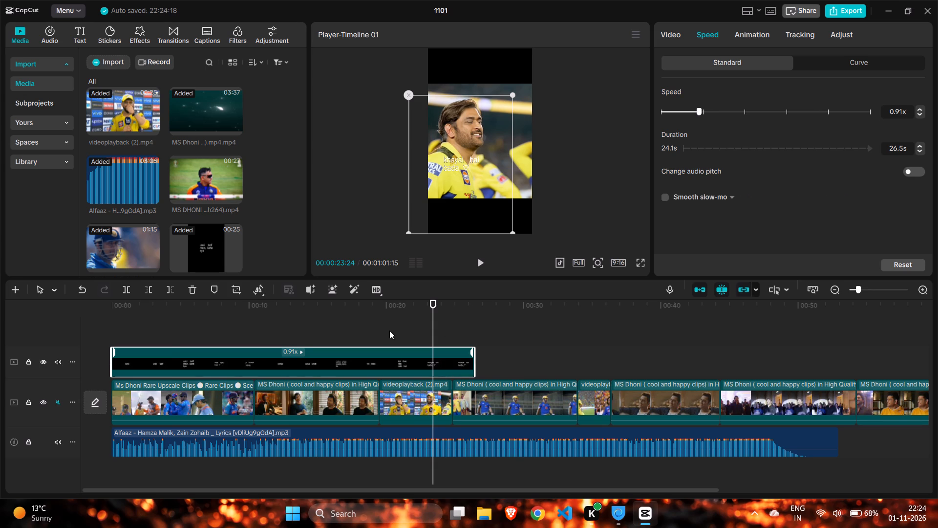
Replay from the start, fine-tune the lyrics clip's speed to 0.92x, and resume playback to check its timing against the song.
click(172, 309)
drag(171, 310, 85, 310)
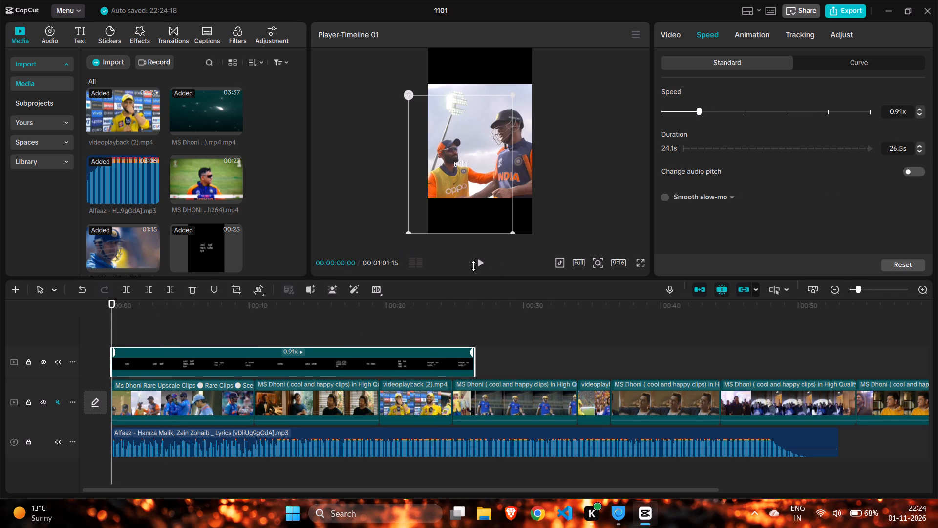
click(473, 265)
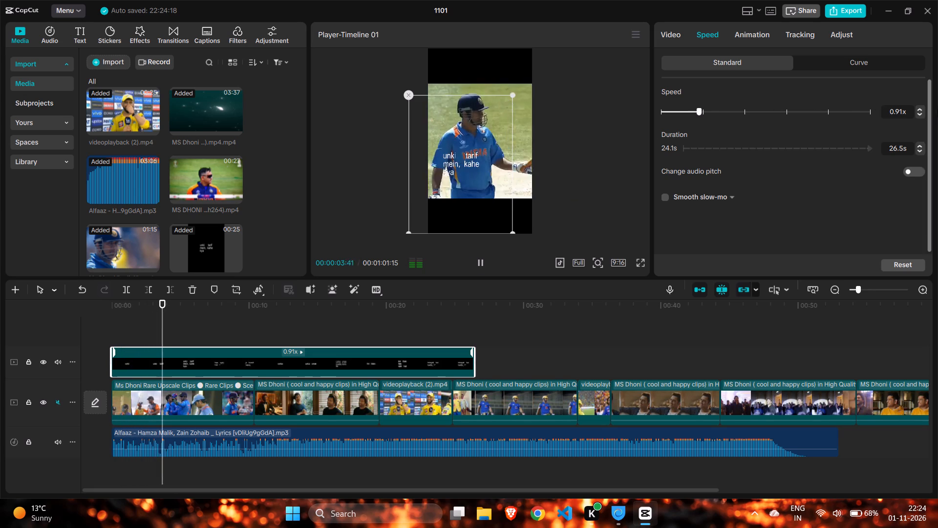
click(919, 110)
click(919, 112)
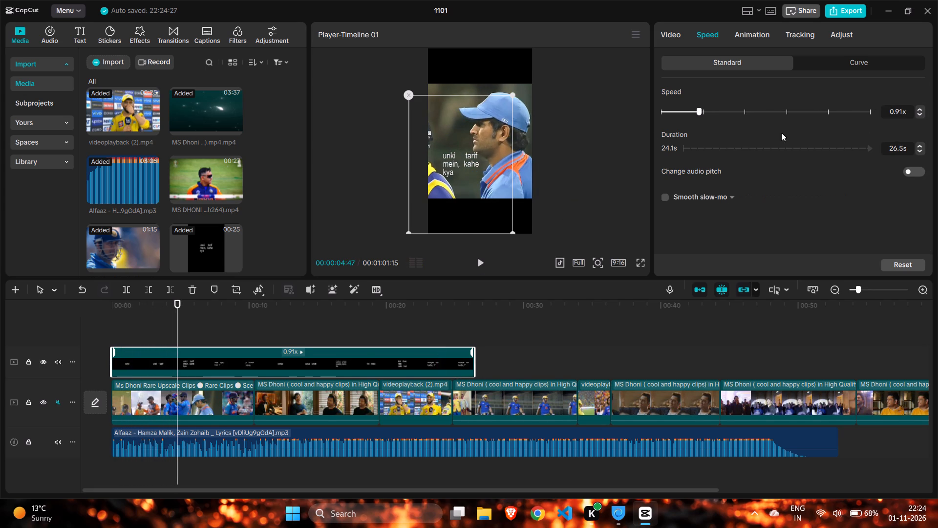
click(700, 114)
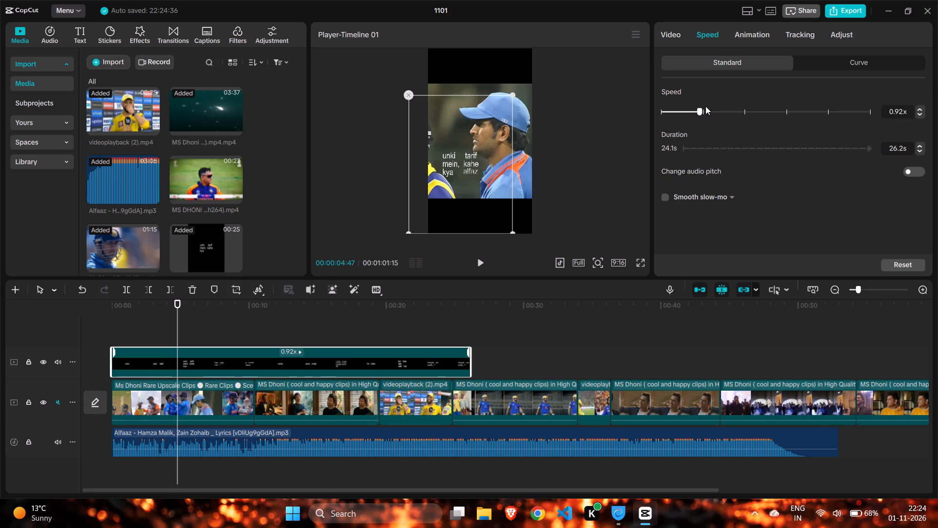
drag(701, 114, 706, 150)
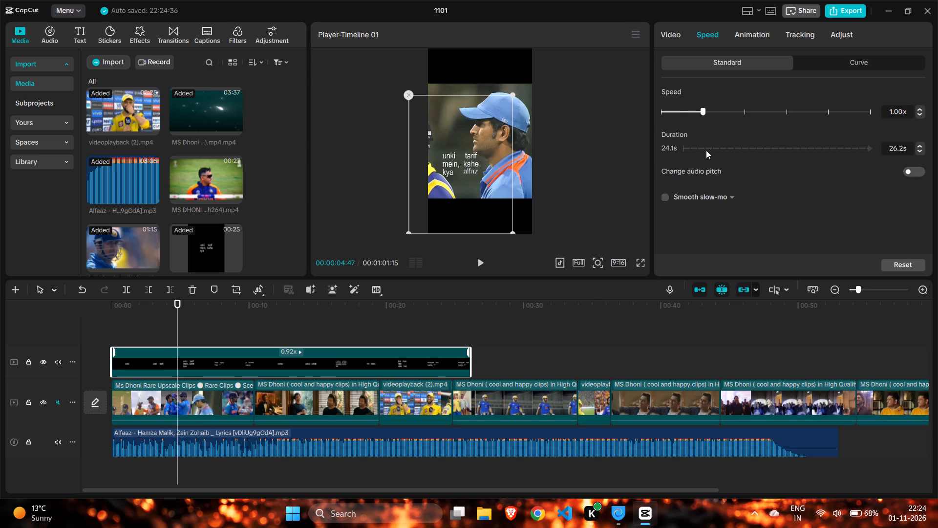
drag(706, 150, 705, 150)
right_click(706, 150)
drag(705, 150, 703, 150)
drag(703, 150, 700, 149)
drag(700, 149, 694, 146)
drag(694, 146, 698, 145)
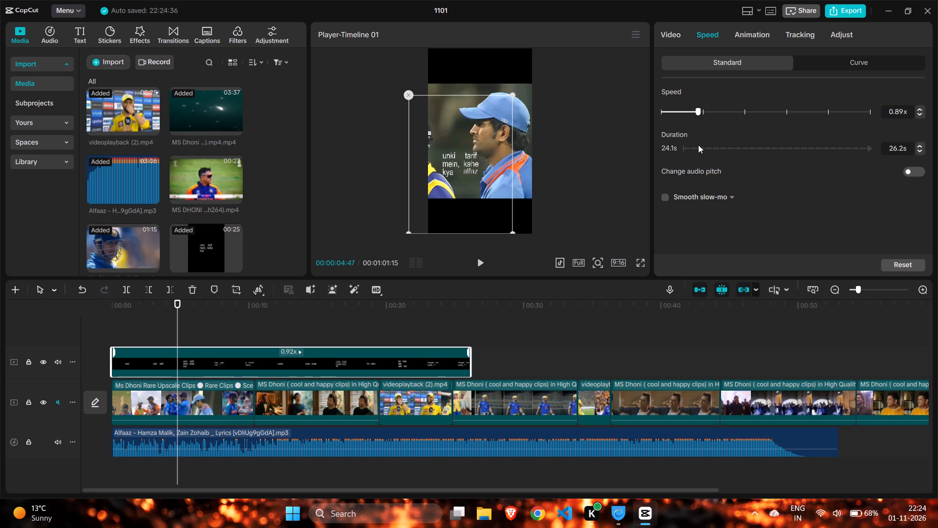
drag(698, 145, 700, 145)
click(479, 264)
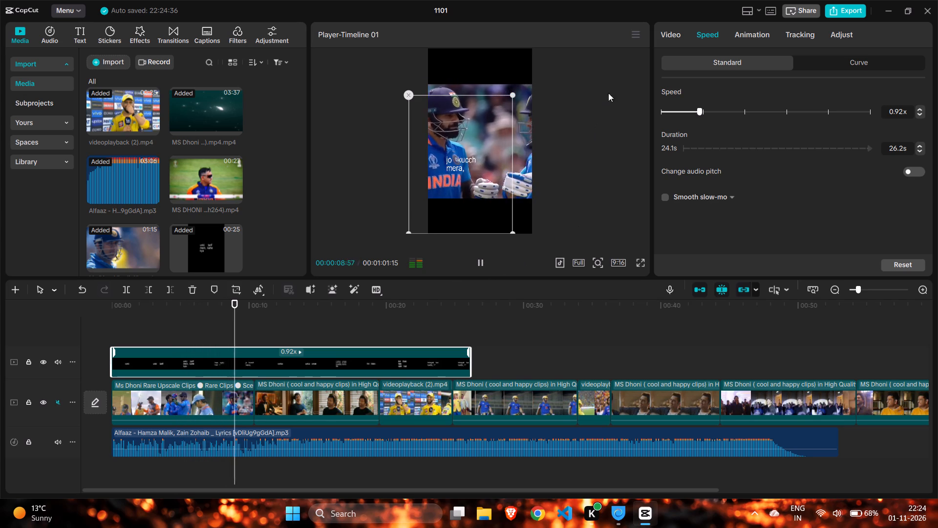
Adjust the lyrics clip's speed, settling on 1.00x.
drag(700, 112, 704, 113)
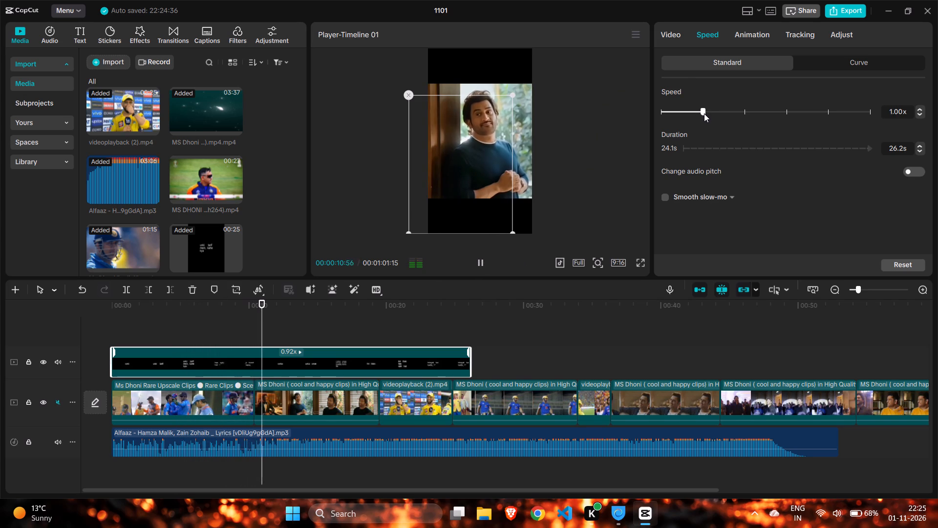
drag(704, 113, 681, 132)
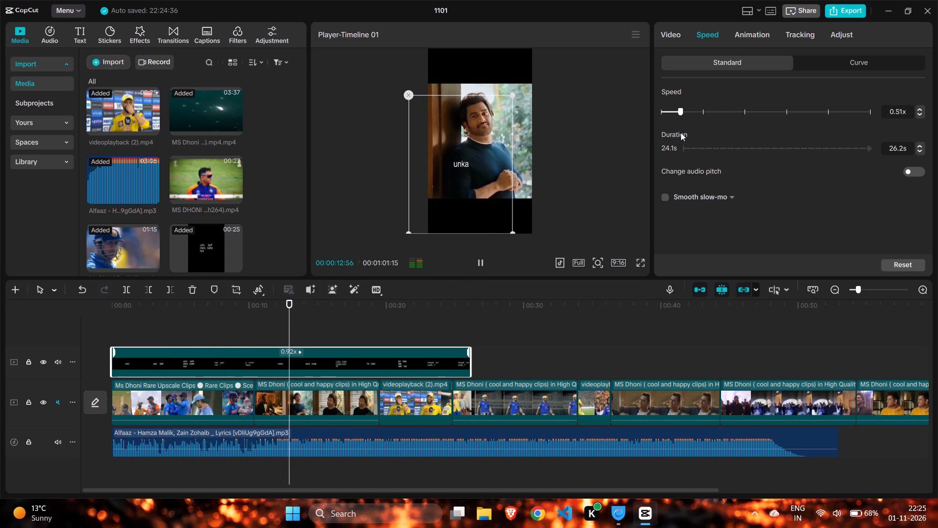
drag(681, 132, 683, 135)
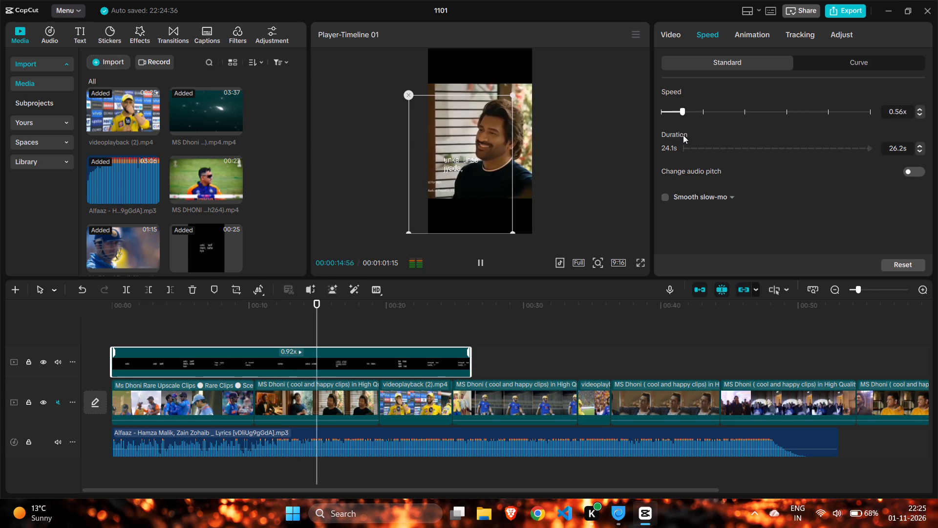
drag(683, 135, 696, 138)
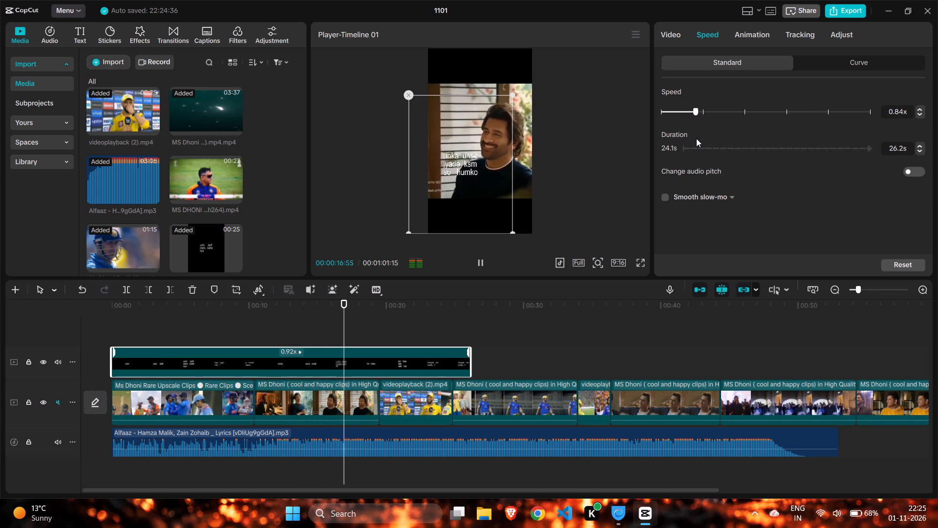
drag(696, 138, 702, 142)
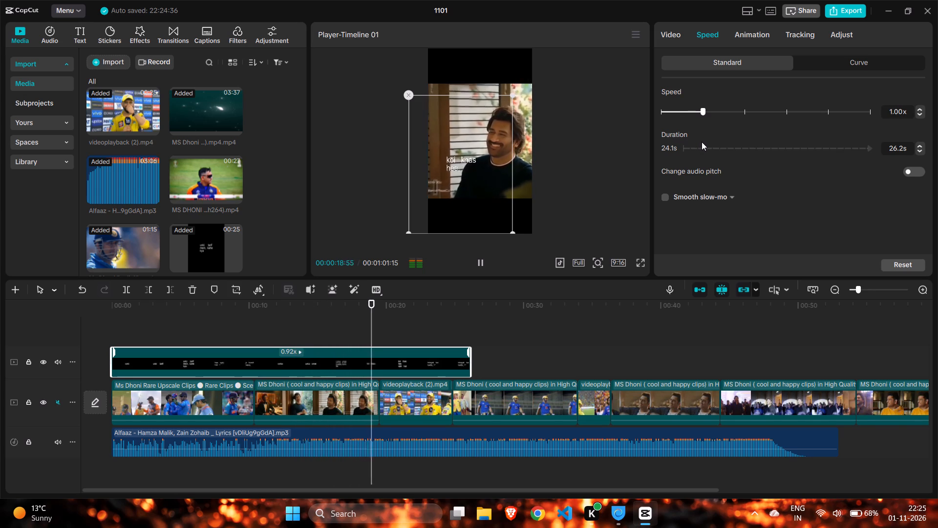
drag(702, 142, 701, 142)
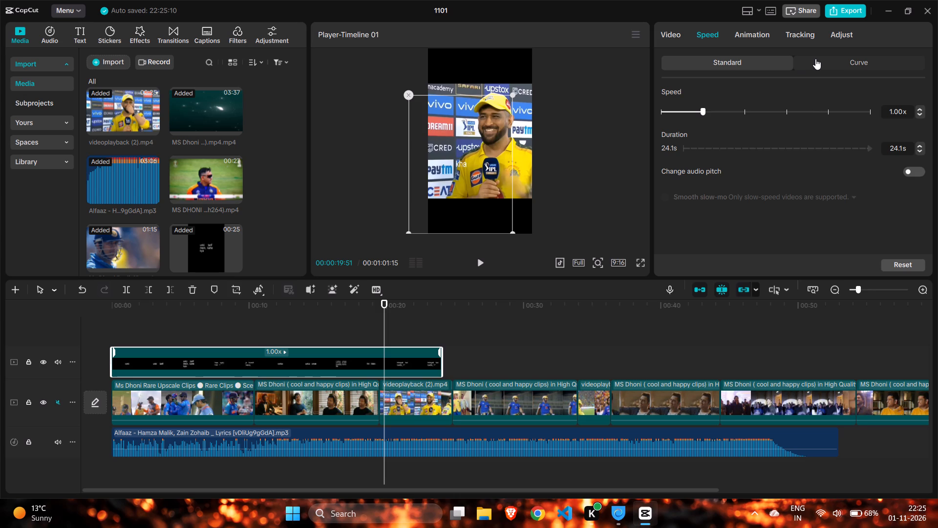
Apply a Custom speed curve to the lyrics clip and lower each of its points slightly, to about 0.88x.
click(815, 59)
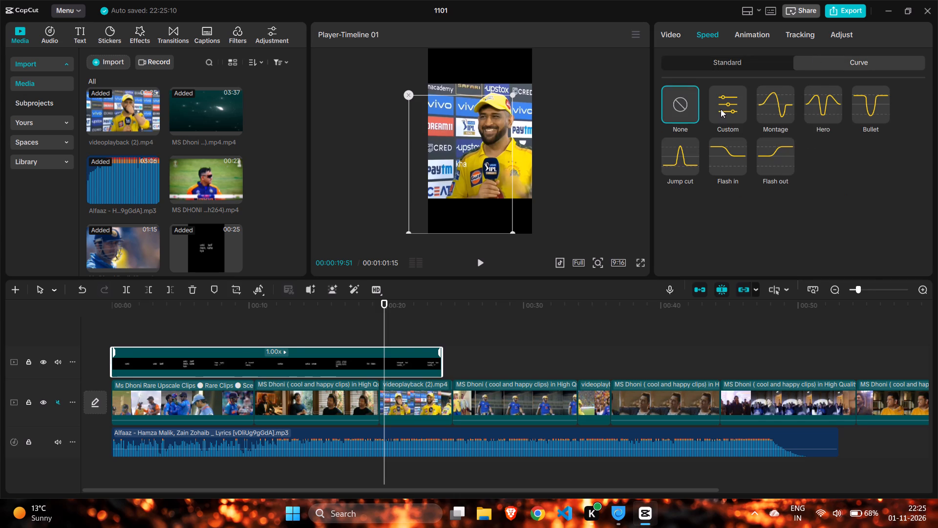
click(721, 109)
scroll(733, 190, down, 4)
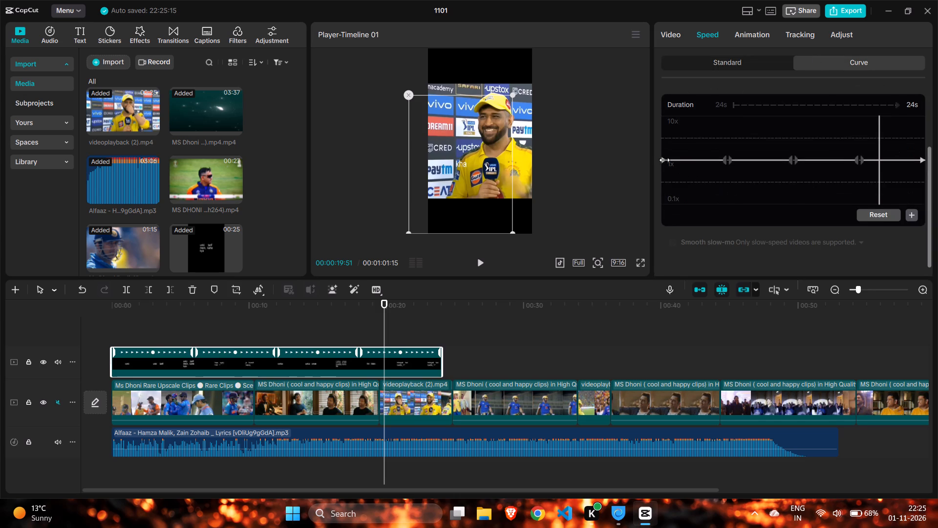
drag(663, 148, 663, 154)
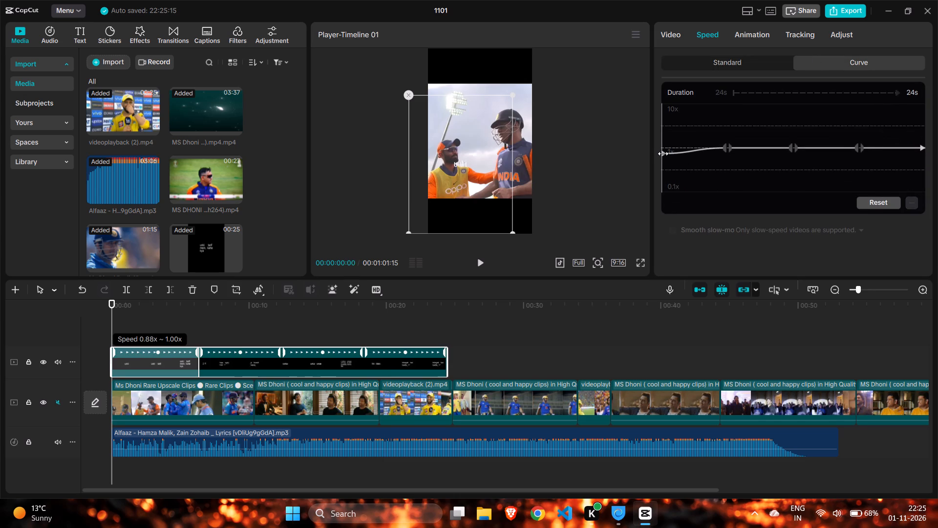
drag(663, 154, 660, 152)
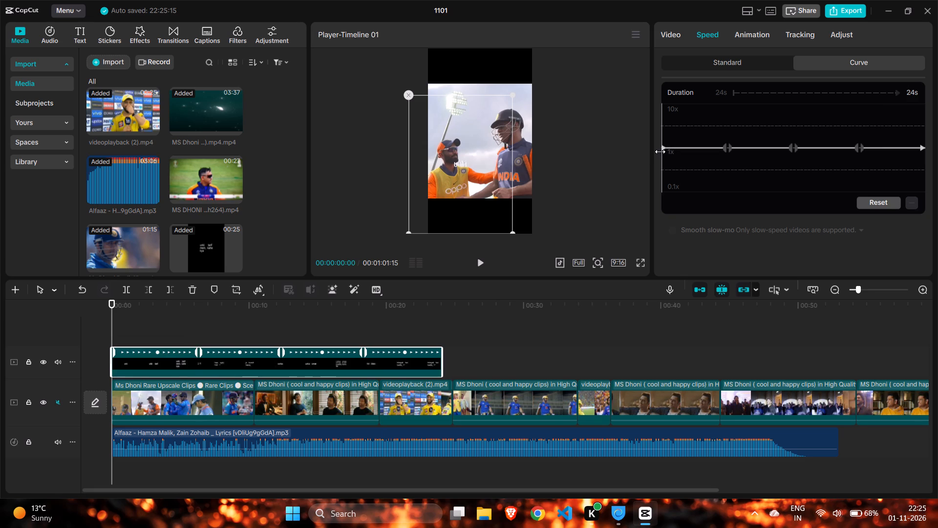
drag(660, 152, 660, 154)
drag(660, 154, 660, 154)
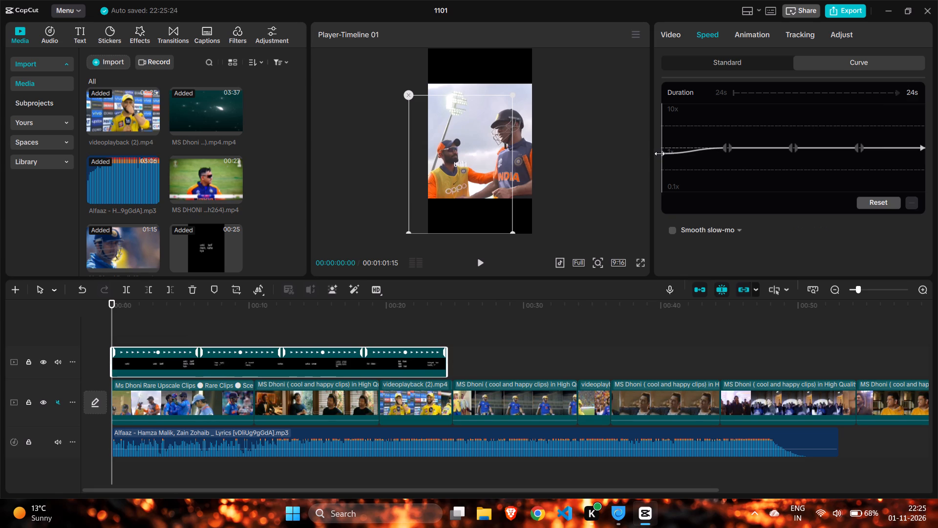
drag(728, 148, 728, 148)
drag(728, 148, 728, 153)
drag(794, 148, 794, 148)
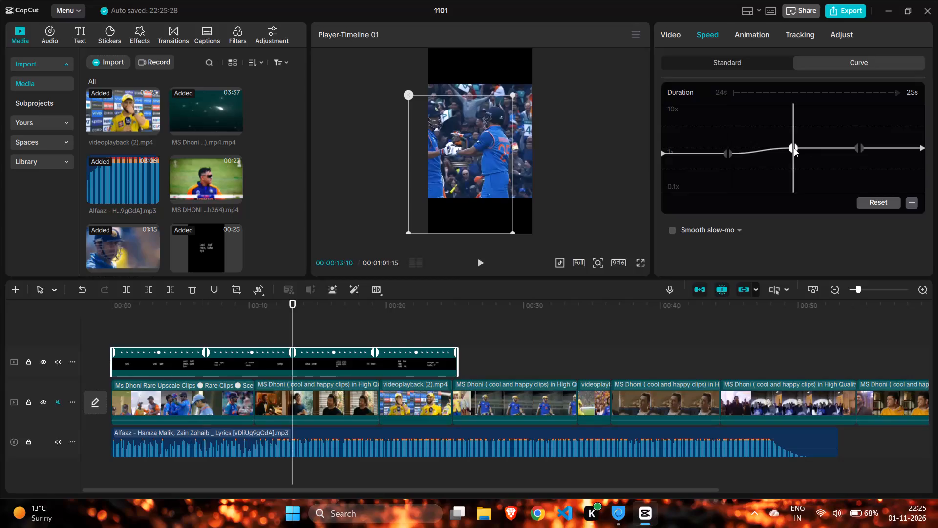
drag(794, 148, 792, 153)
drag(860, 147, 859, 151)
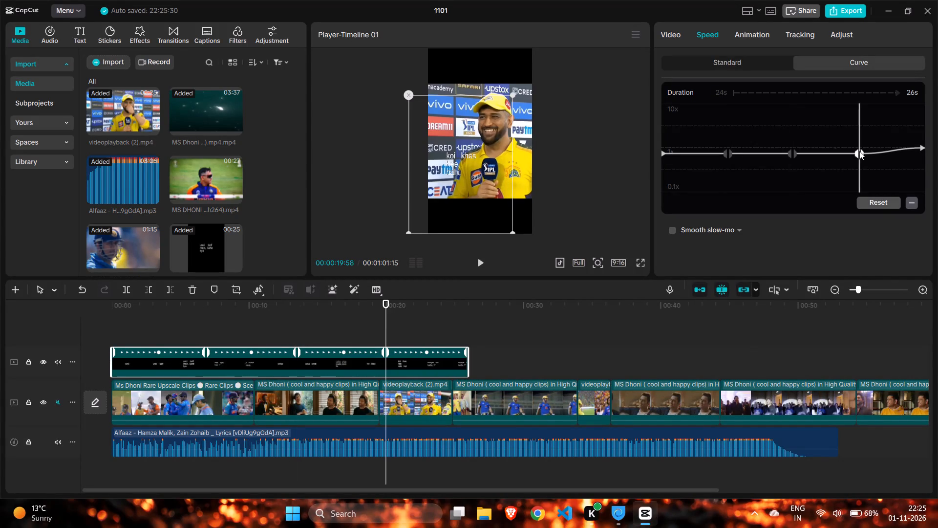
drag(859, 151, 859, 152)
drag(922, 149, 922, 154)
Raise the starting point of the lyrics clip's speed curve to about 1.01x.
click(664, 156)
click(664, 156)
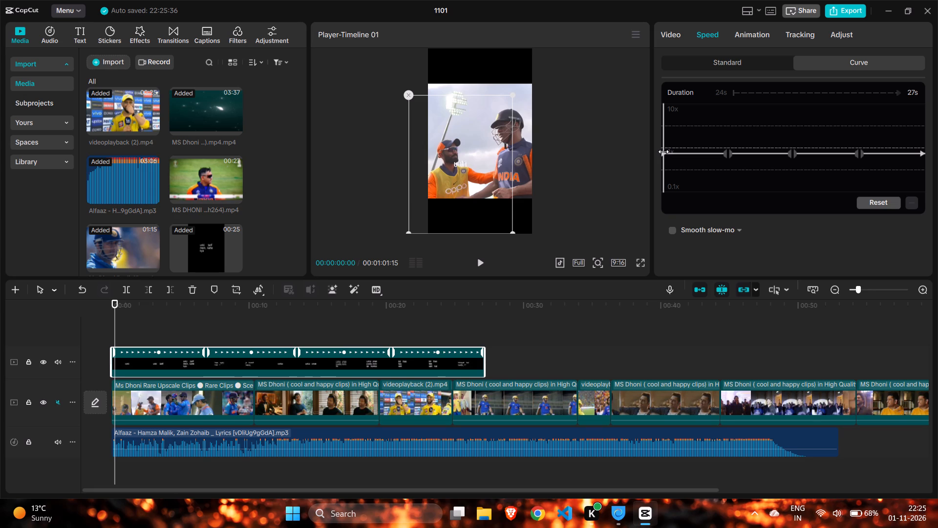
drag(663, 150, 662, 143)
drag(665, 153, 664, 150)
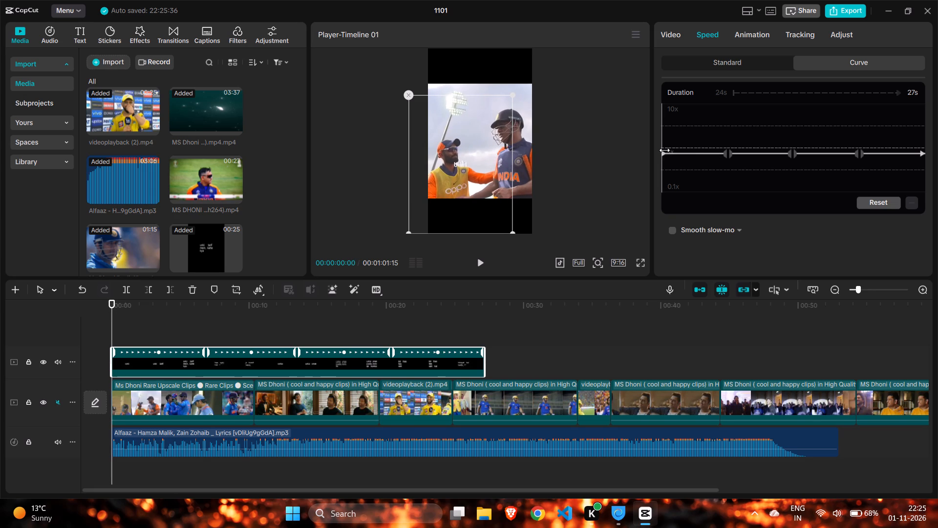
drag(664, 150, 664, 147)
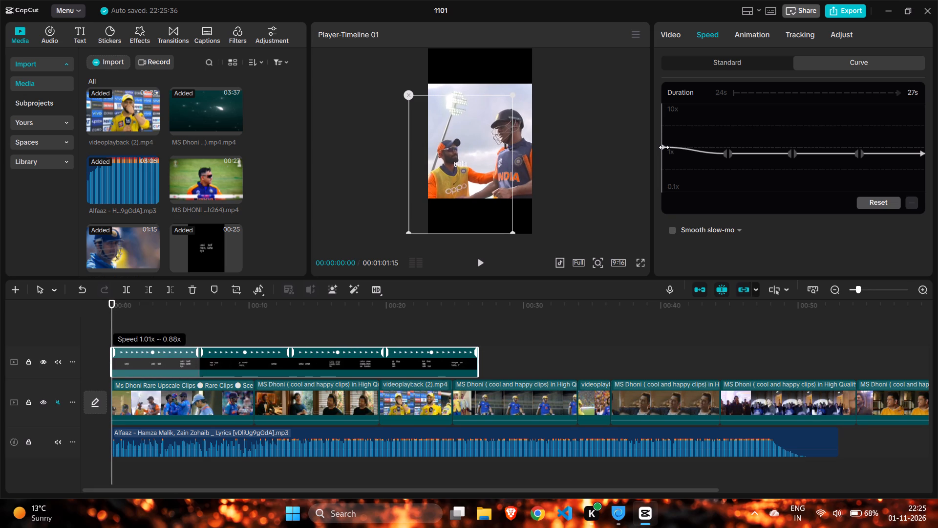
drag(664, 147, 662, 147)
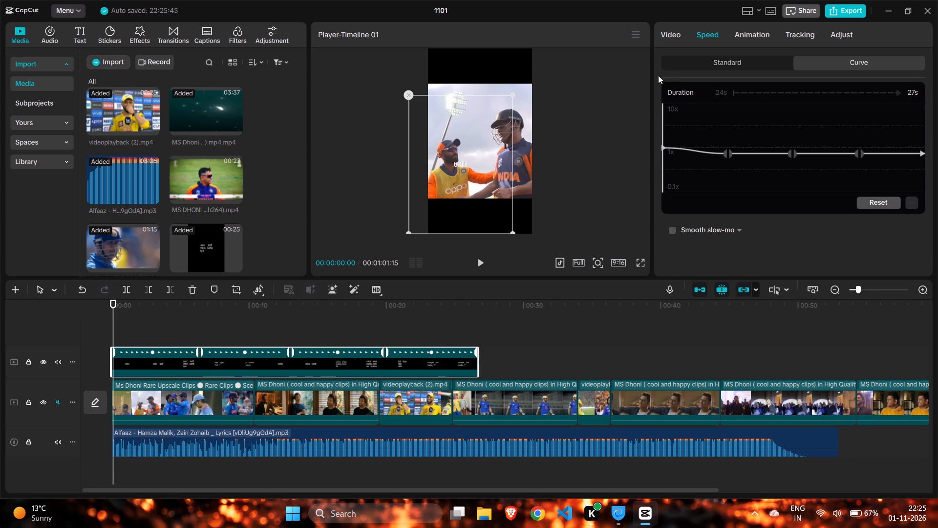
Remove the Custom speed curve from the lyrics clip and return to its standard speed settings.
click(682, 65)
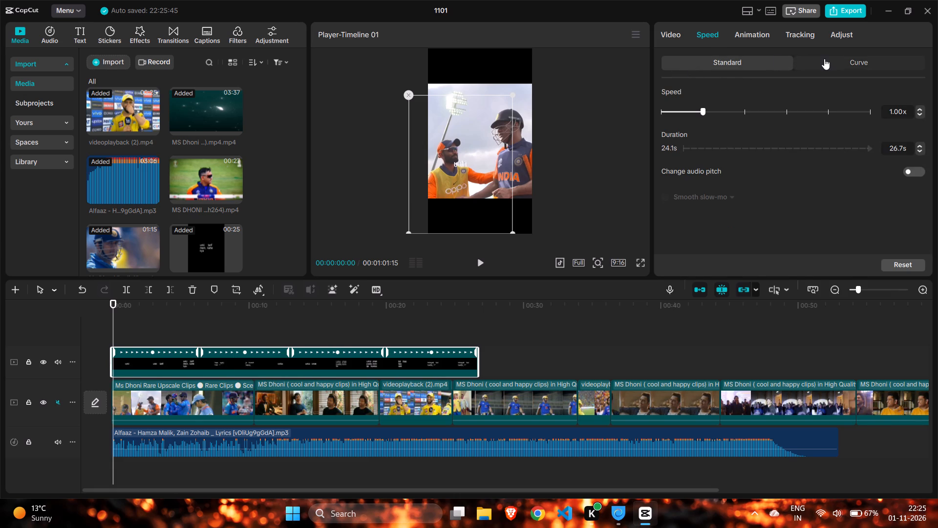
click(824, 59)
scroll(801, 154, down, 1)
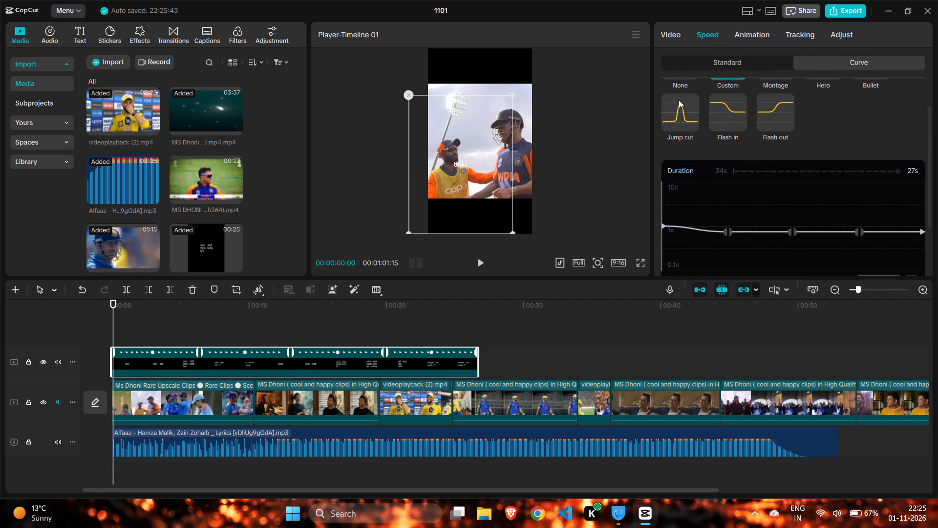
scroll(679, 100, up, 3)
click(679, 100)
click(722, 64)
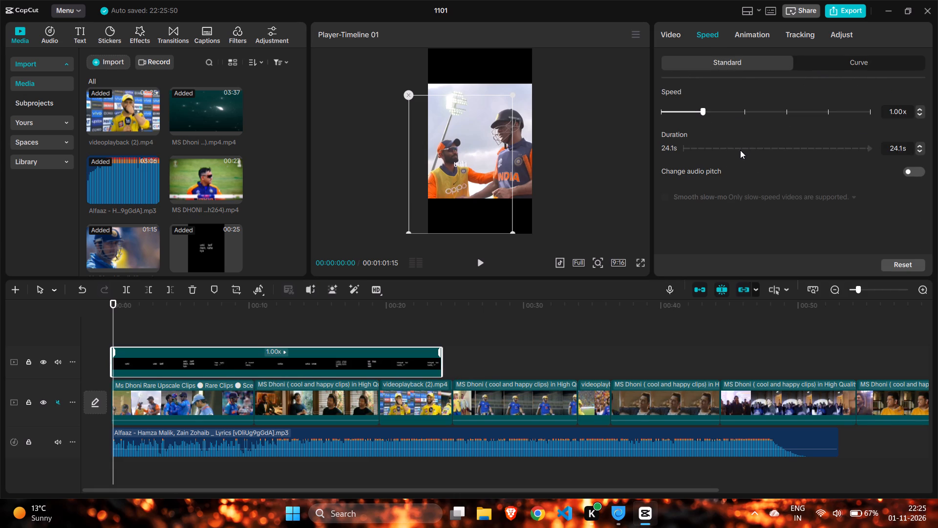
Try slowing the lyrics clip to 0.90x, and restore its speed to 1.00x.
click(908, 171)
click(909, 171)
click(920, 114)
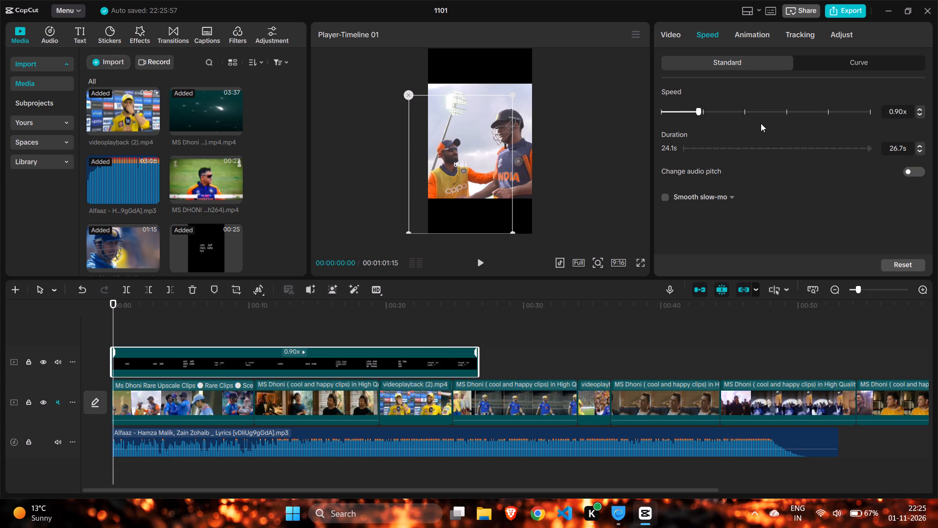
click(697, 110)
Play the edit from the start to check the normal-speed lyrics against the song.
click(483, 257)
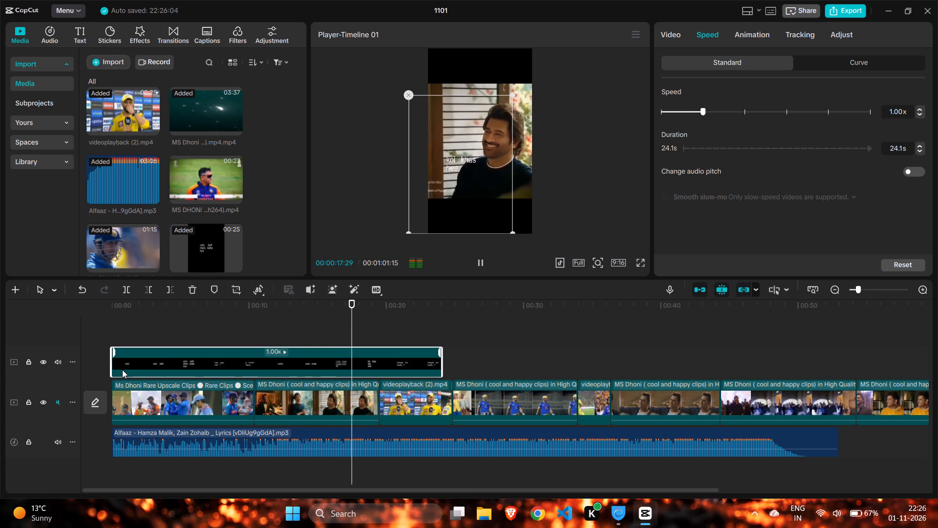
Trim the beginning of the lyrics clip to a duration of 23:44 and move it back to the timeline start.
drag(109, 365, 114, 367)
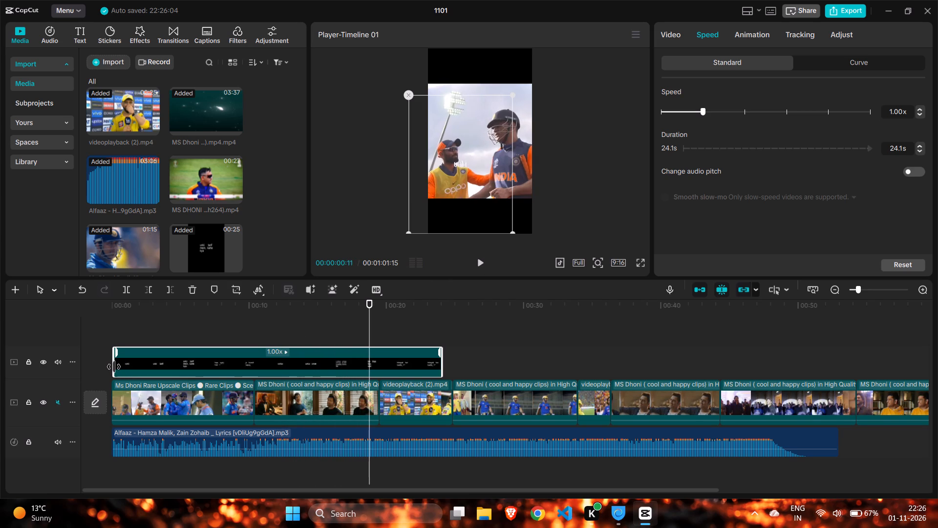
drag(114, 367, 115, 367)
drag(130, 357, 121, 361)
Return to the start of the timeline and replay the edit to check the trimmed lyrics against the song.
click(113, 327)
drag(113, 327, 104, 330)
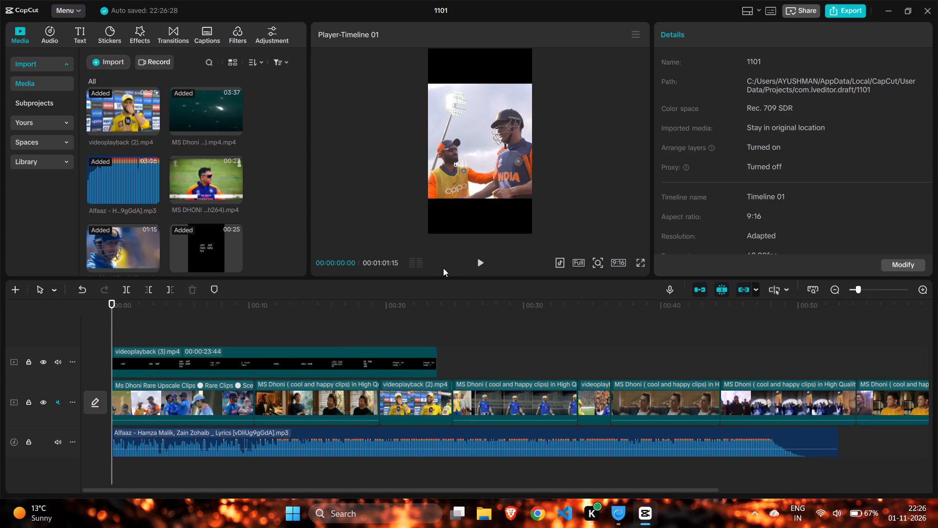
click(483, 260)
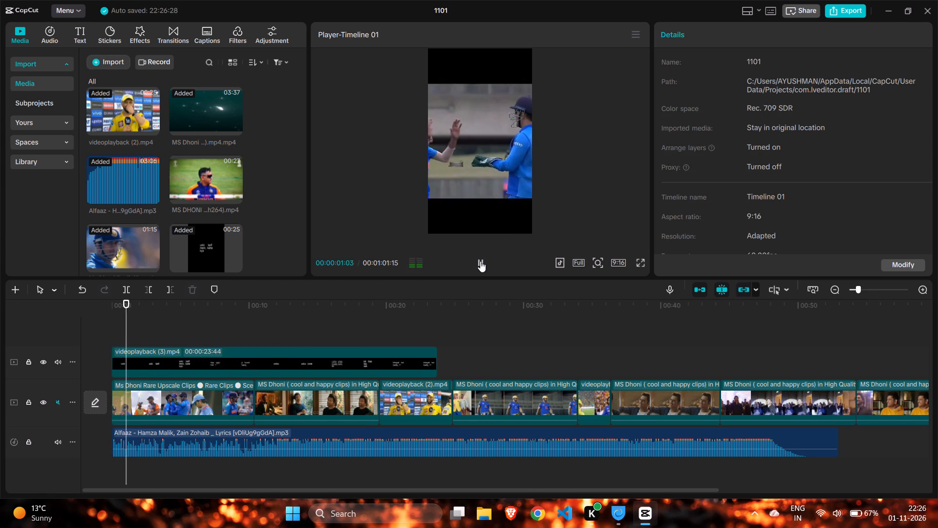
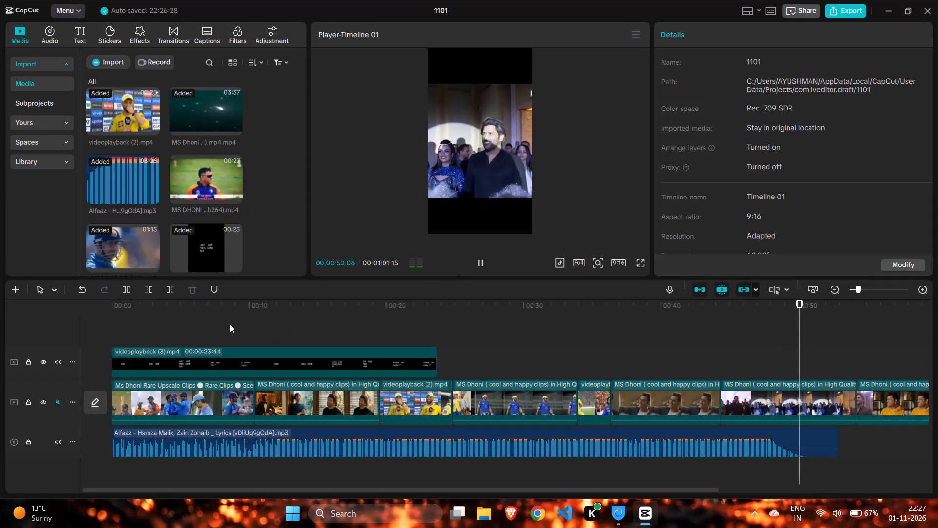
Return to the timeline start and replay the edit to about 13:14, checking the lyrics against the song and clips.
click(136, 315)
drag(136, 315, 100, 314)
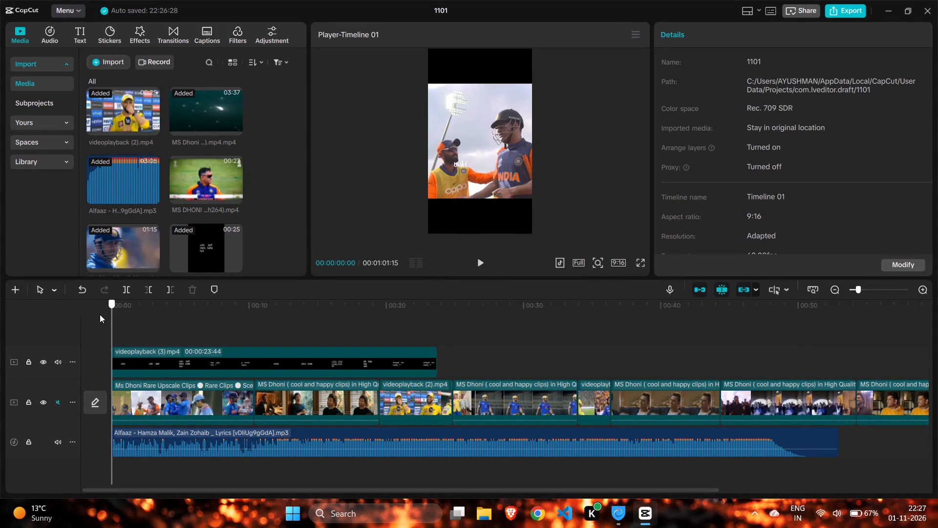
drag(100, 314, 103, 321)
click(480, 259)
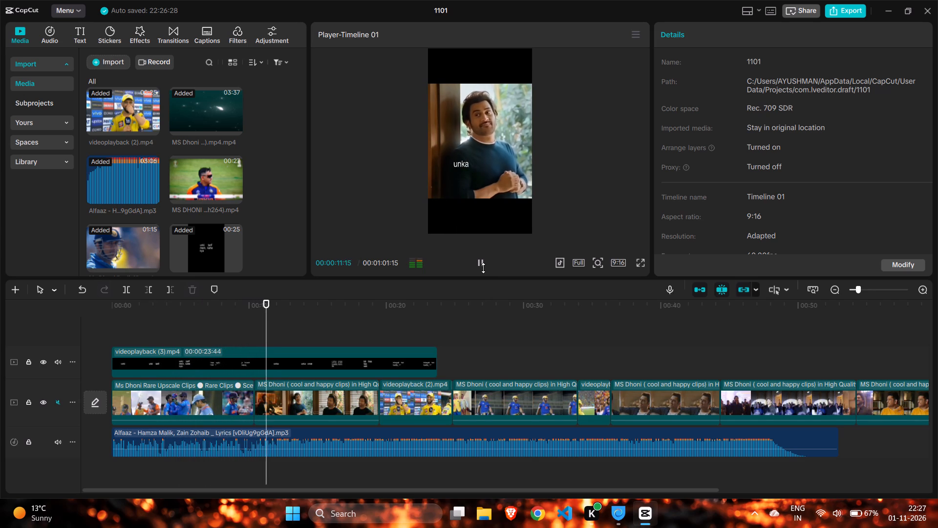
click(483, 268)
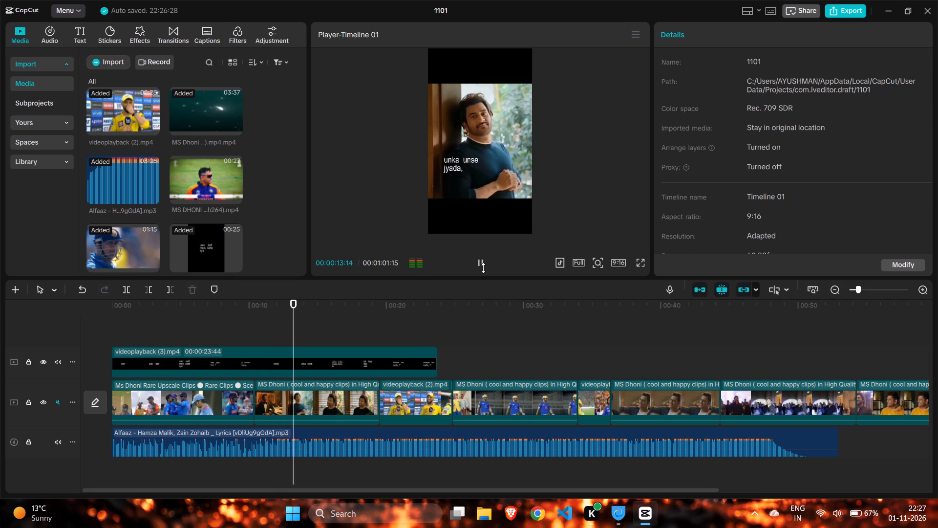
Trim about 3.5 seconds off the beginning of the second main-track clip, removing the shots before the black-shirt shot at 13:55.
drag(296, 323, 288, 323)
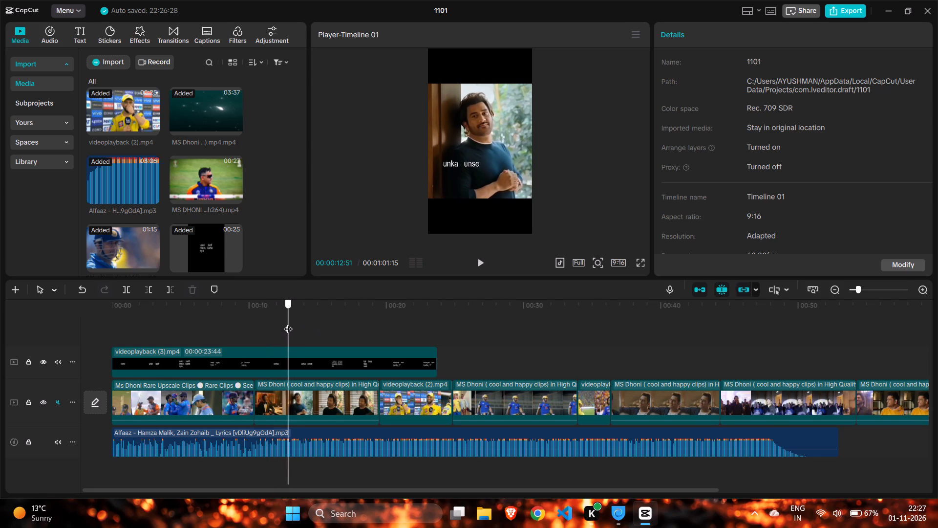
drag(288, 323, 257, 327)
drag(257, 327, 270, 329)
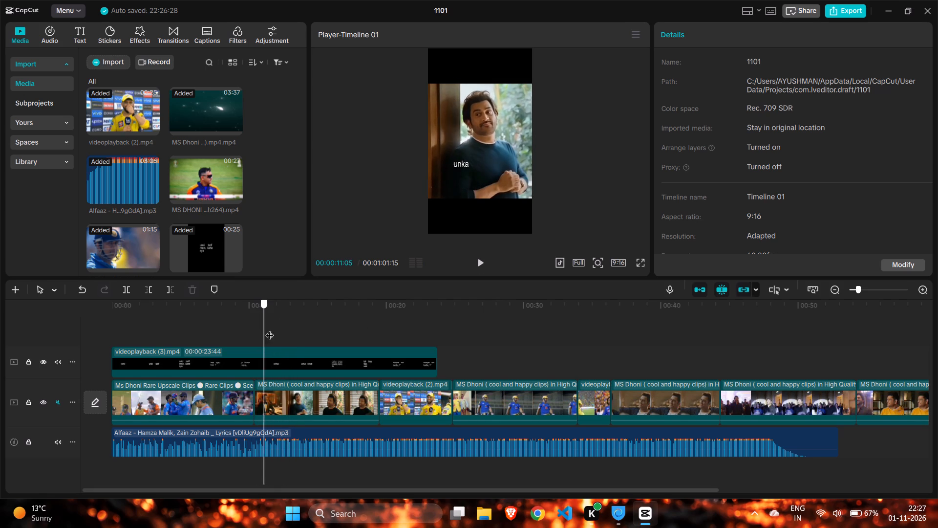
drag(270, 329, 304, 334)
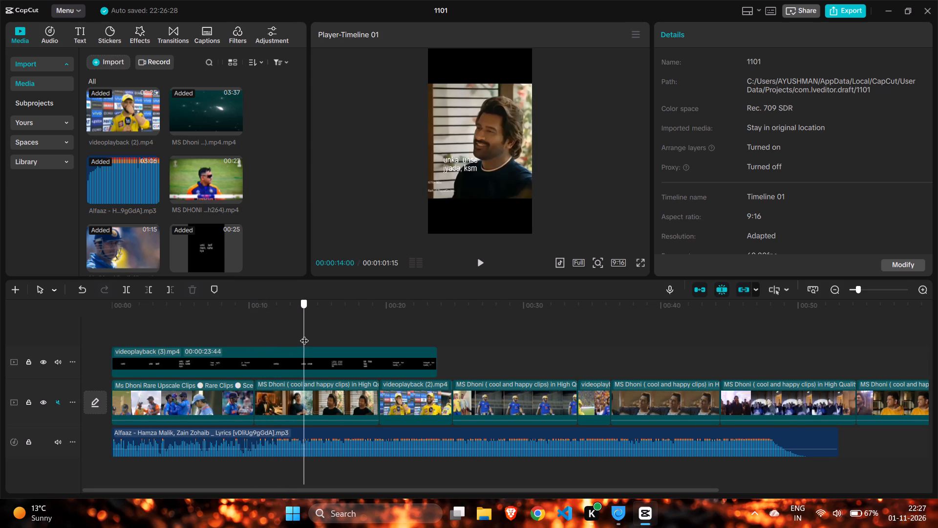
drag(304, 334, 305, 335)
click(305, 335)
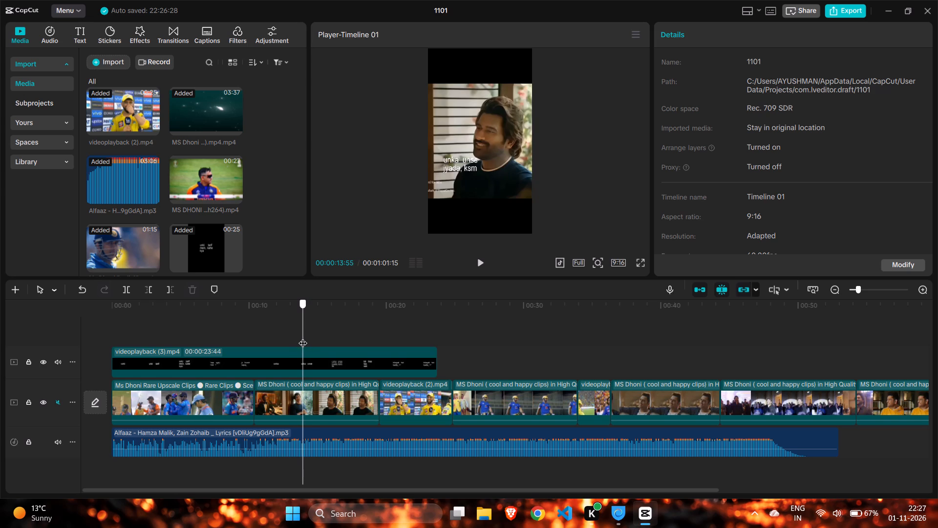
click(283, 389)
click(266, 391)
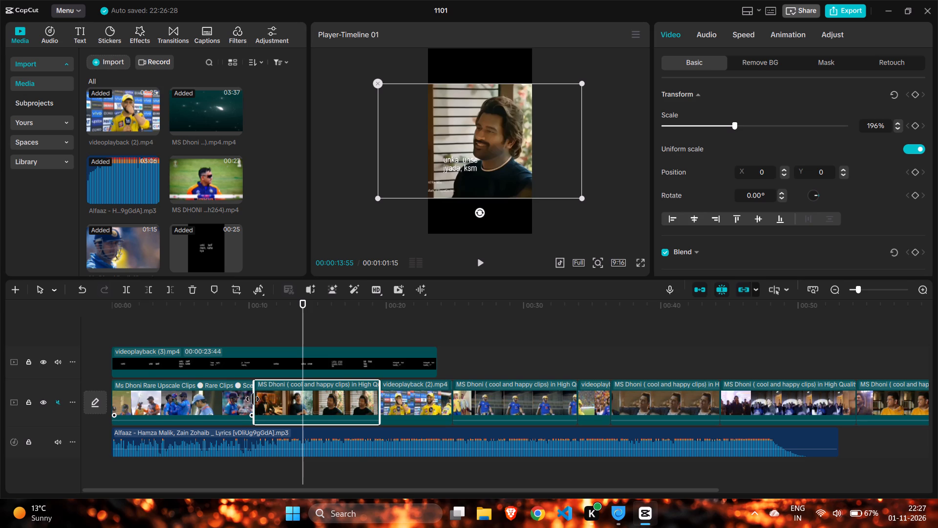
drag(253, 399, 300, 405)
Trim about 4 seconds off the beginning of the blue-jersey cricket clip on the main track.
click(443, 397)
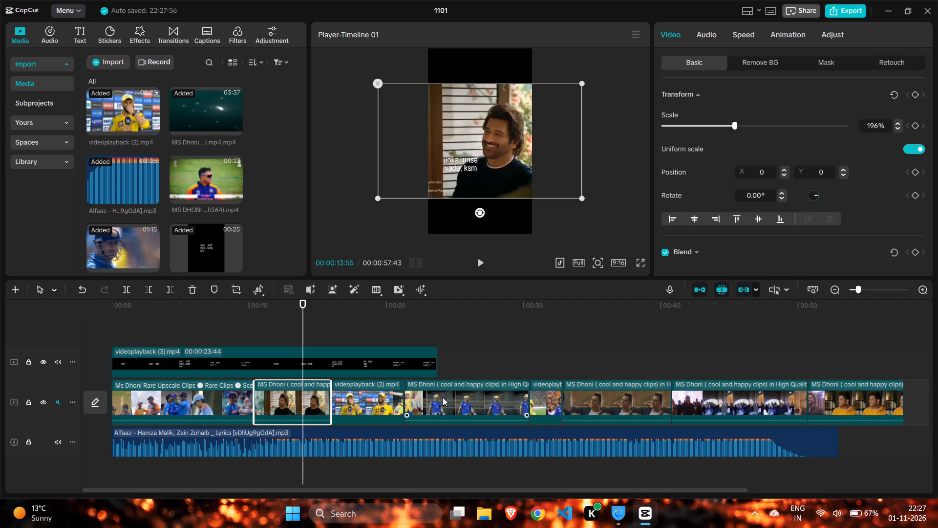
drag(407, 400, 429, 399)
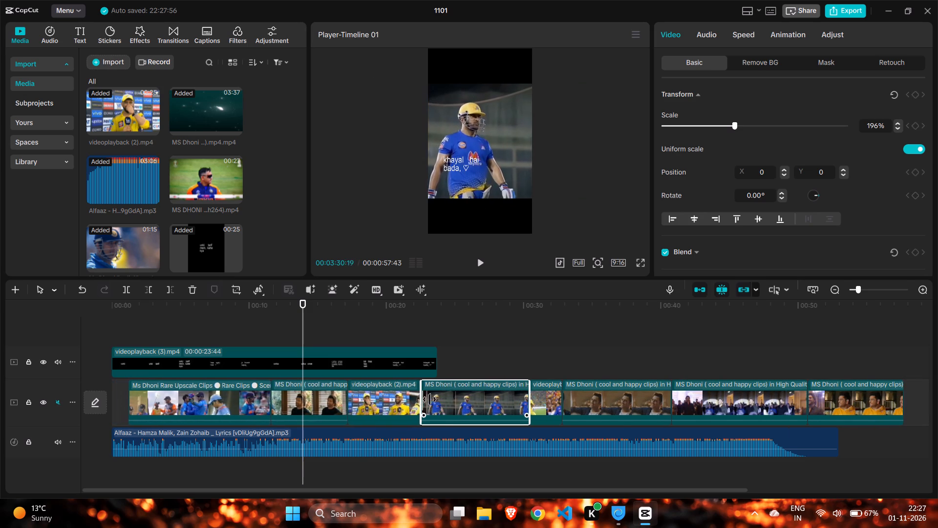
drag(429, 399, 463, 404)
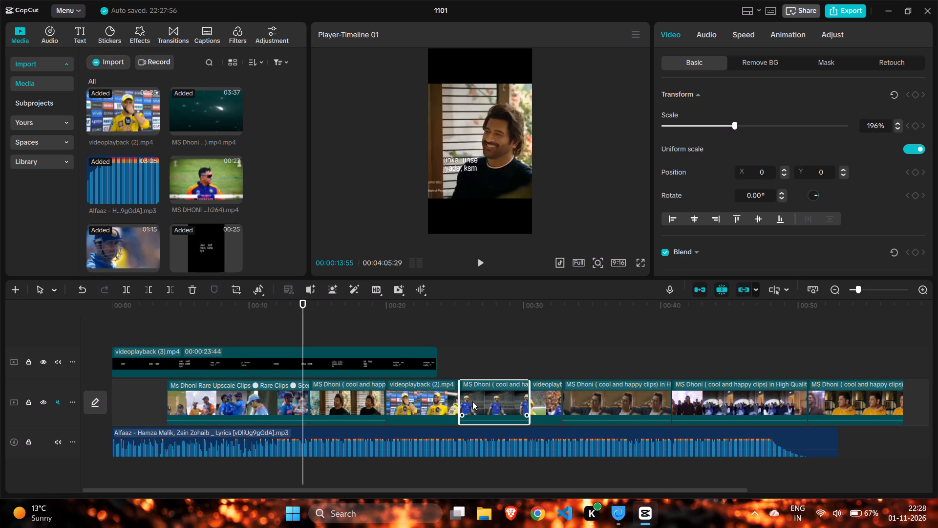
Move the trimmed blue-jersey clip to second place on the main track, directly after the opening clip.
drag(482, 398, 470, 401)
drag(440, 404, 372, 413)
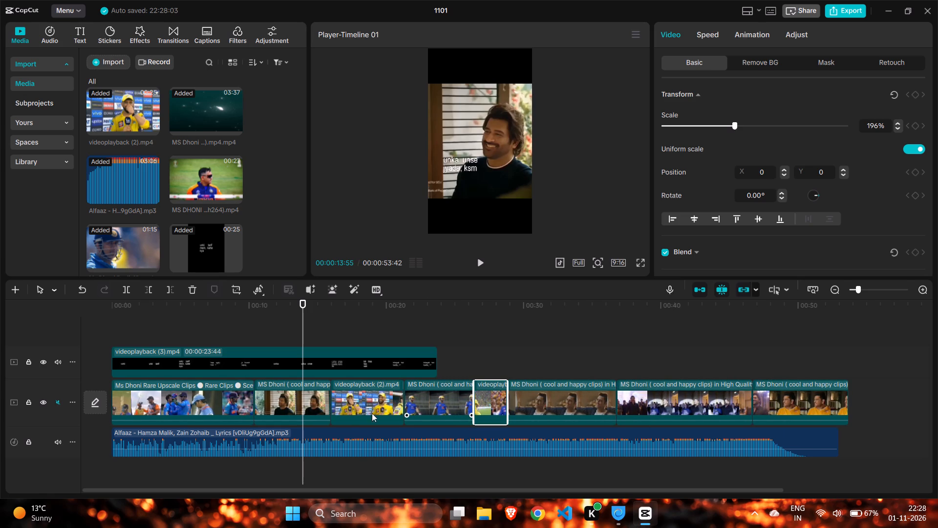
drag(372, 413, 276, 405)
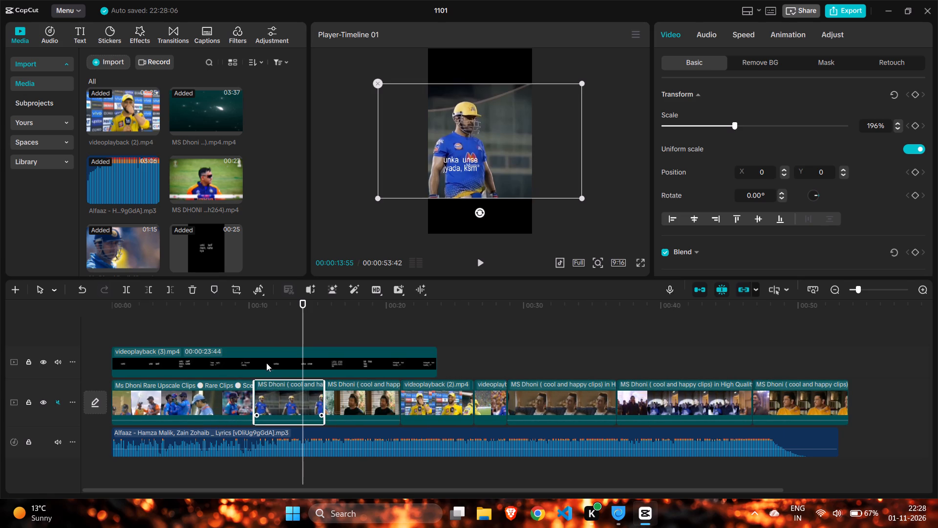
Play the edit around the blue-jersey clip and trim that clip's end back to about 11:54.
click(255, 323)
drag(255, 323, 259, 335)
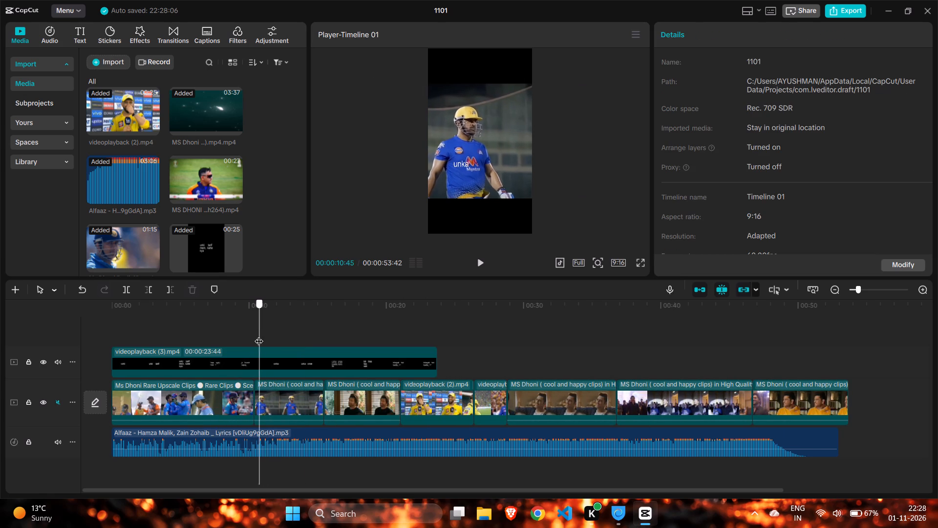
drag(259, 335, 253, 338)
click(480, 266)
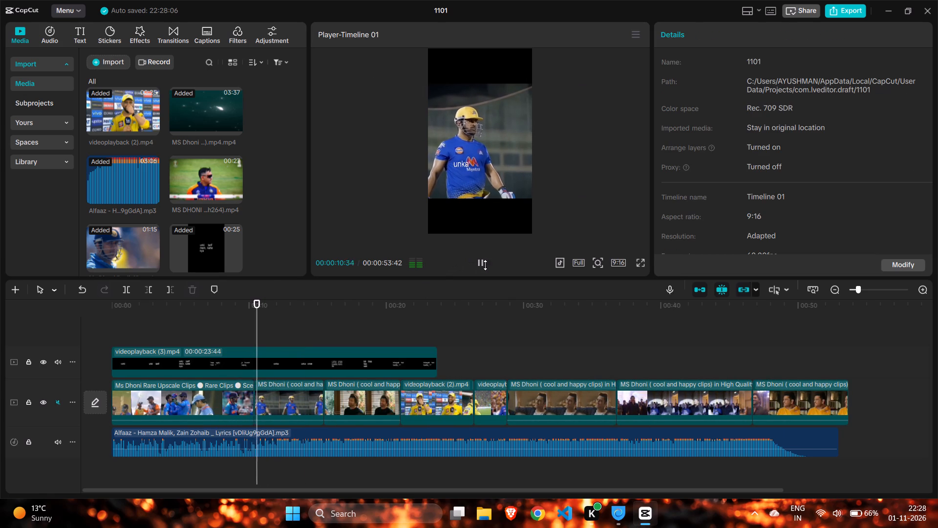
click(478, 266)
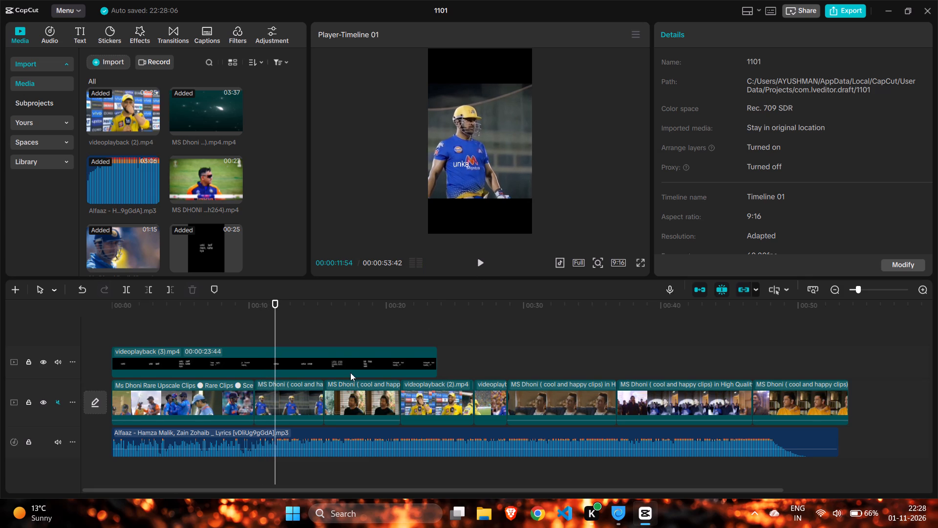
click(310, 396)
drag(325, 396, 271, 399)
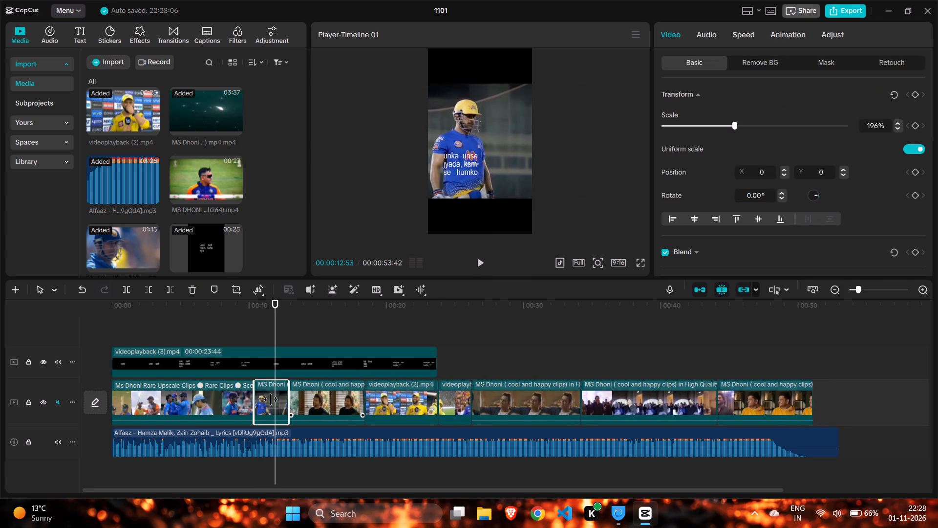
drag(271, 399, 276, 399)
Replay the edit from about 10 seconds and trim the end of the black-shirt clip back to about 15:41.
click(261, 319)
drag(261, 319, 259, 320)
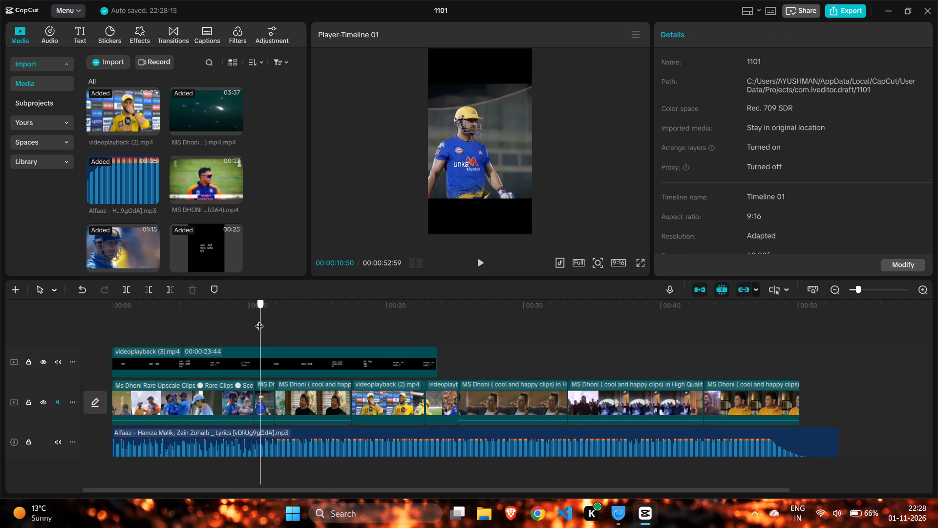
drag(259, 320, 250, 326)
click(479, 262)
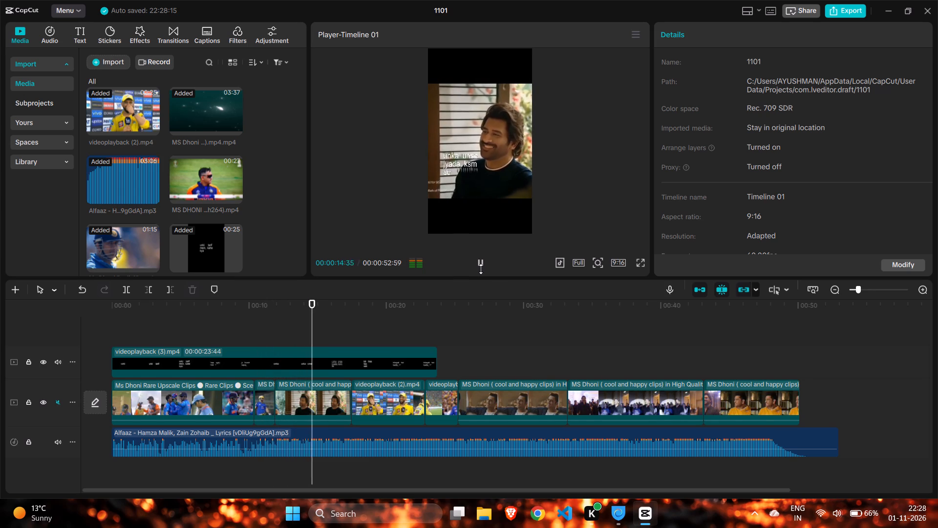
click(482, 264)
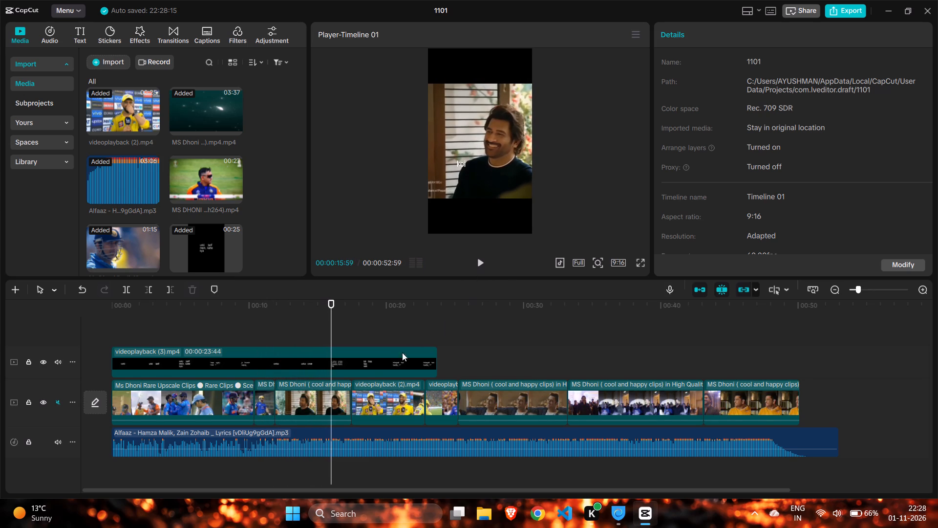
click(337, 396)
drag(353, 397, 324, 404)
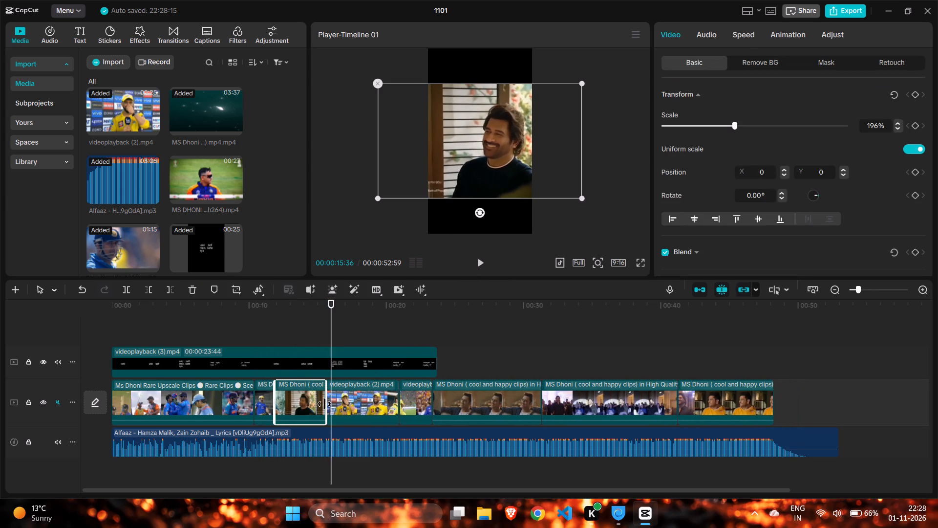
drag(324, 404, 325, 404)
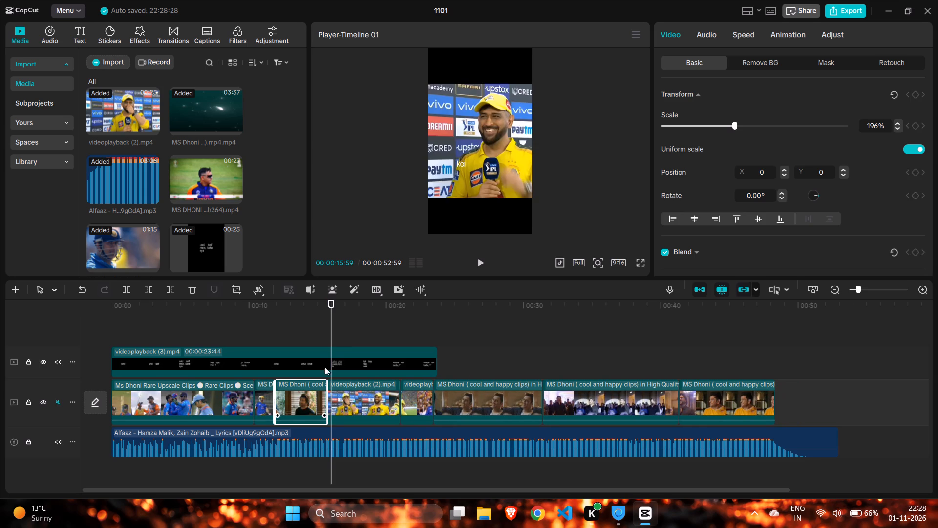
Play the edit from 15:41 past the end of the lyrics clip to check the following shots against the lyrics.
click(329, 330)
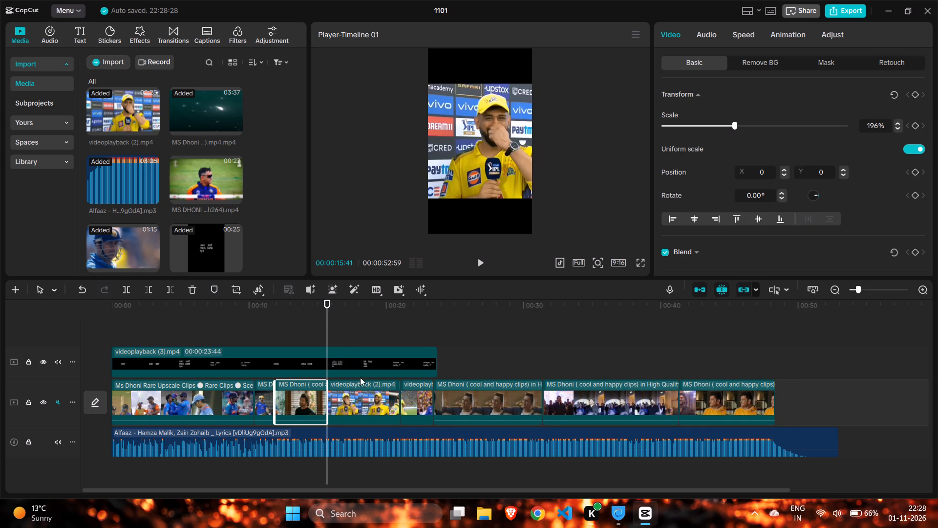
click(489, 272)
click(483, 268)
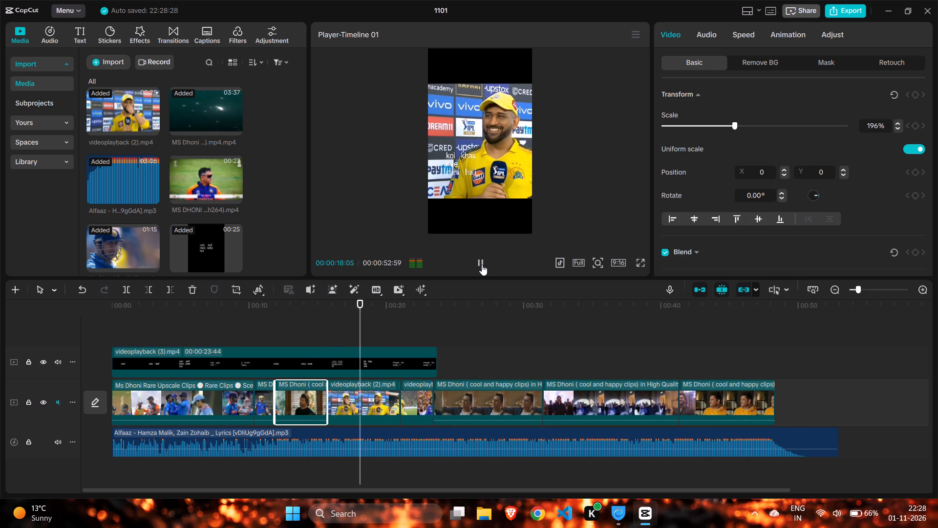
click(482, 264)
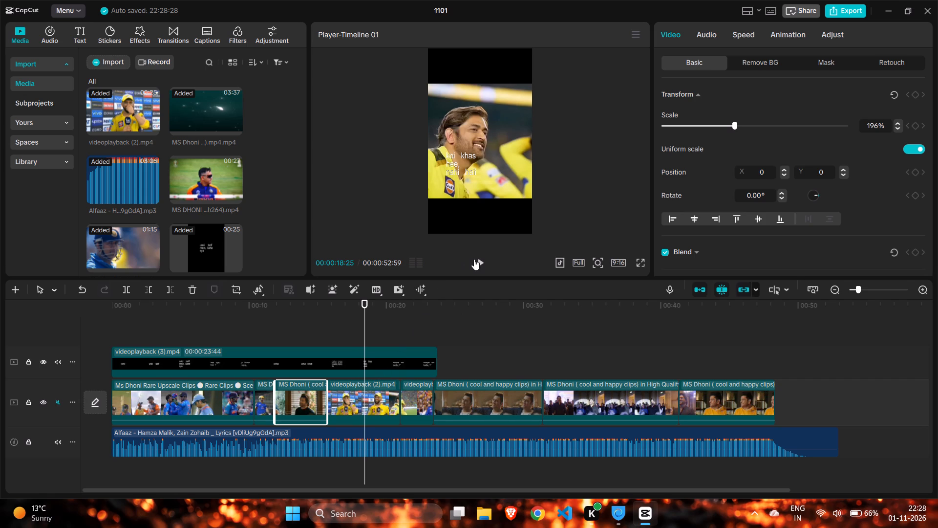
click(474, 259)
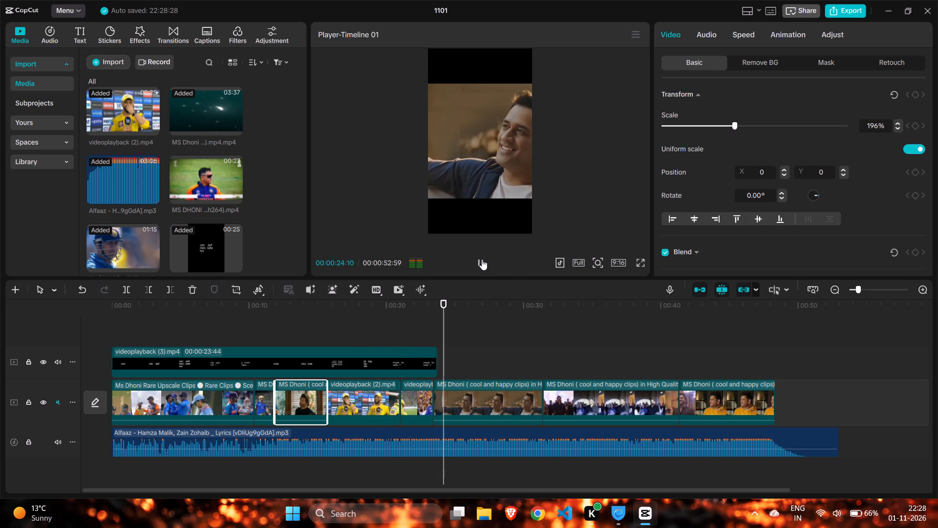
click(481, 259)
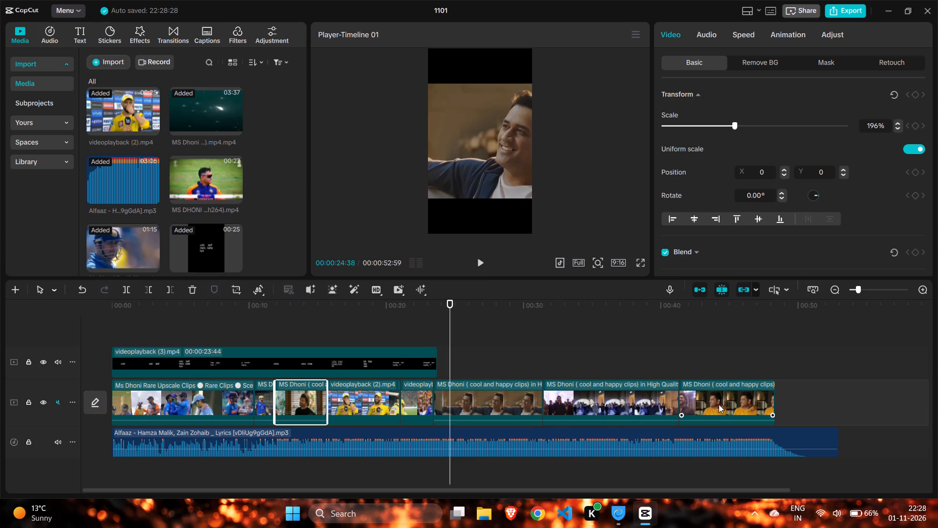
Scrub through the last three main-track clips to examine the footage after the lyrics end.
click(672, 376)
drag(674, 364, 692, 365)
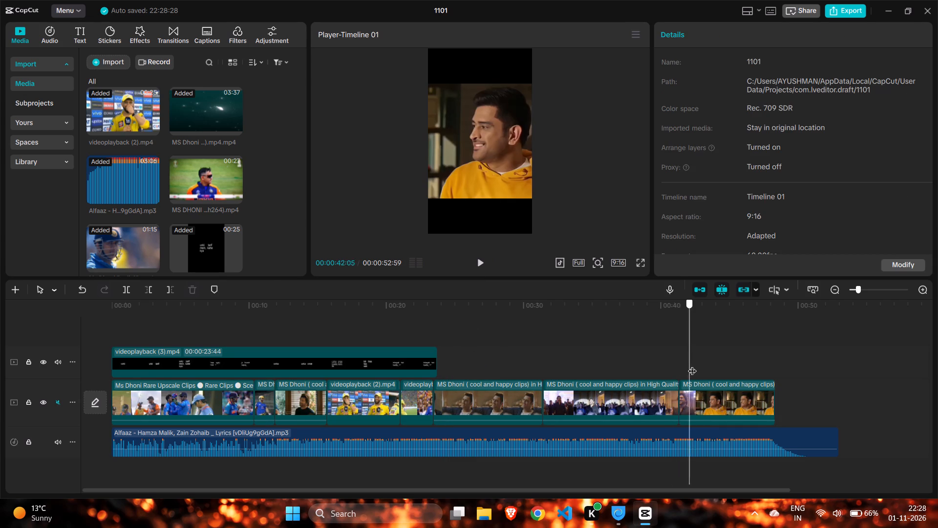
drag(692, 365, 600, 394)
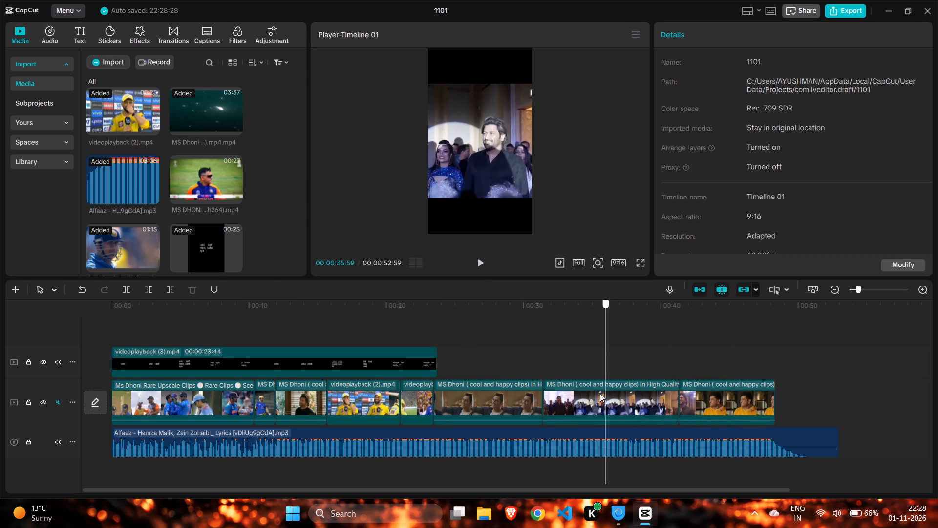
drag(600, 394, 628, 406)
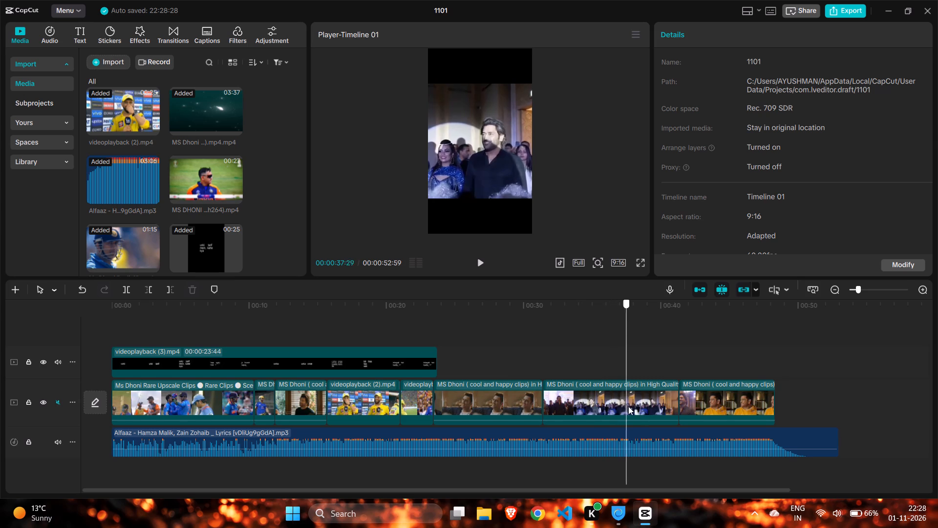
drag(628, 406, 648, 409)
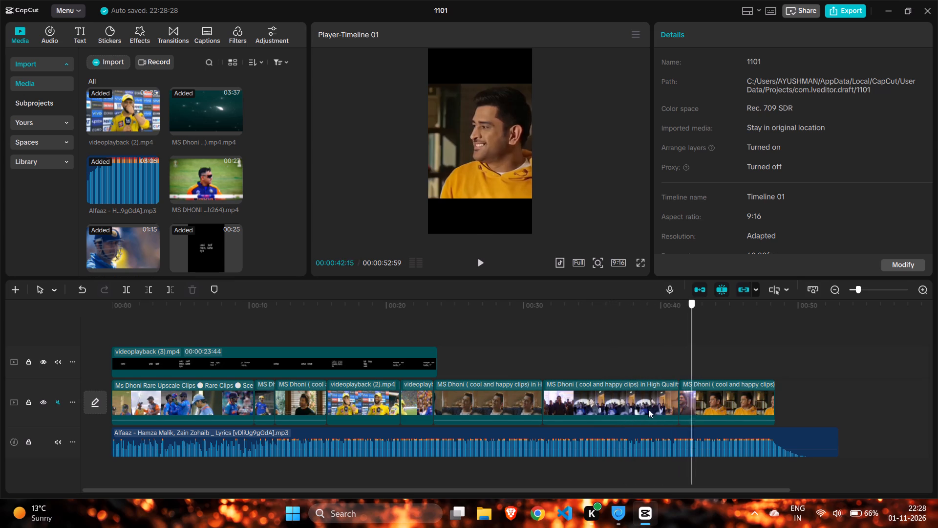
drag(648, 409, 439, 448)
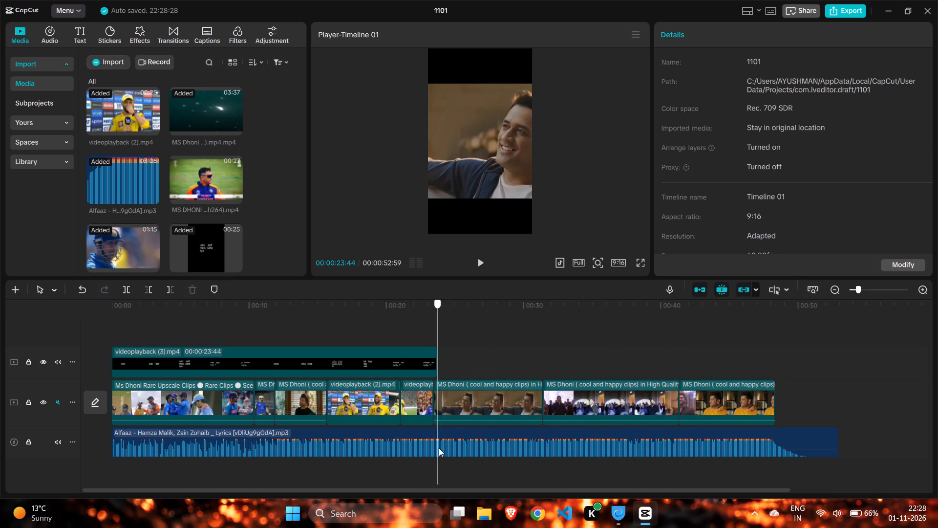
drag(439, 448, 555, 442)
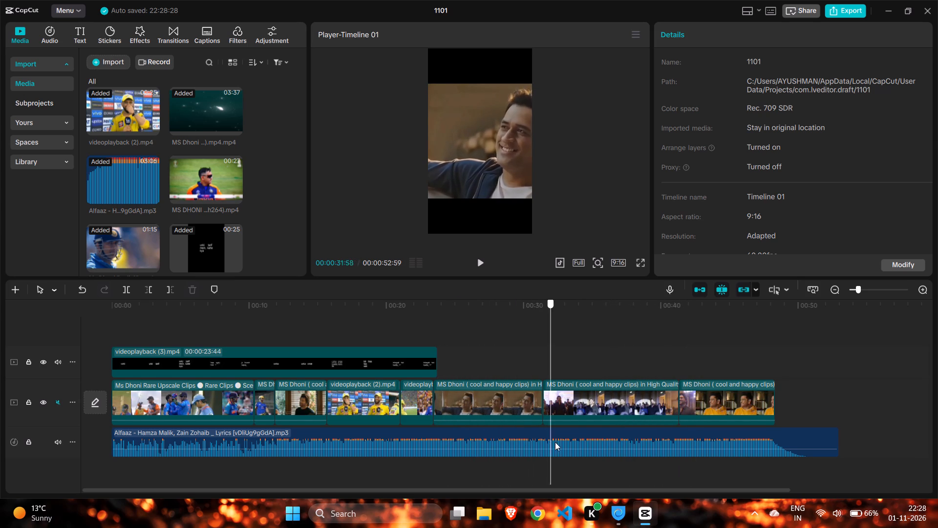
drag(555, 442, 576, 439)
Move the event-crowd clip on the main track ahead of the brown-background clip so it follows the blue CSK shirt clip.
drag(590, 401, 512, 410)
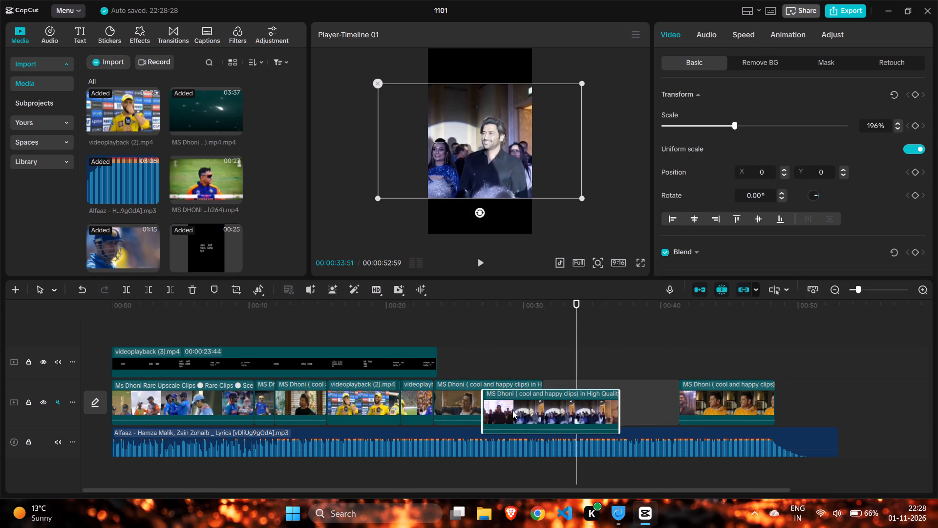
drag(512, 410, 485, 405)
Play the edit from 15:41 and extend the end of the last videoplayback clip to the lyrics' end at 23:44.
click(405, 332)
drag(405, 332, 354, 323)
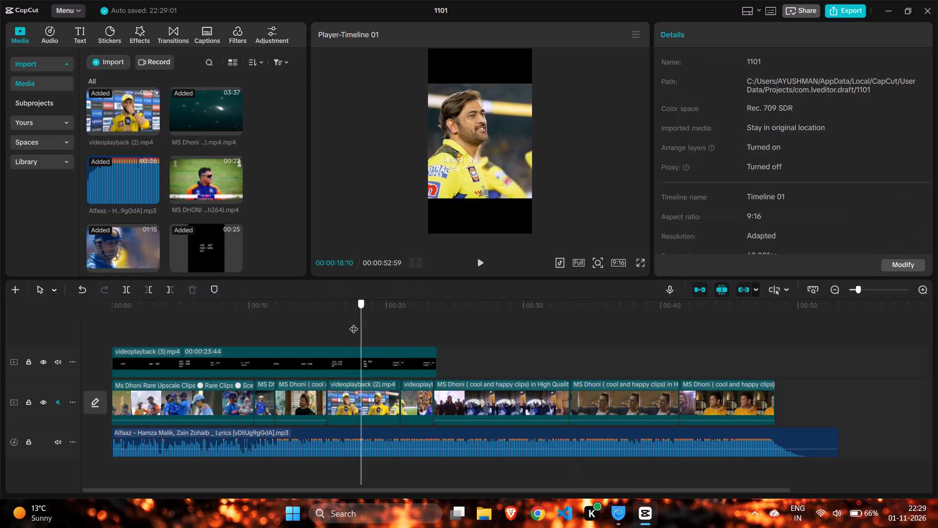
drag(354, 323, 325, 332)
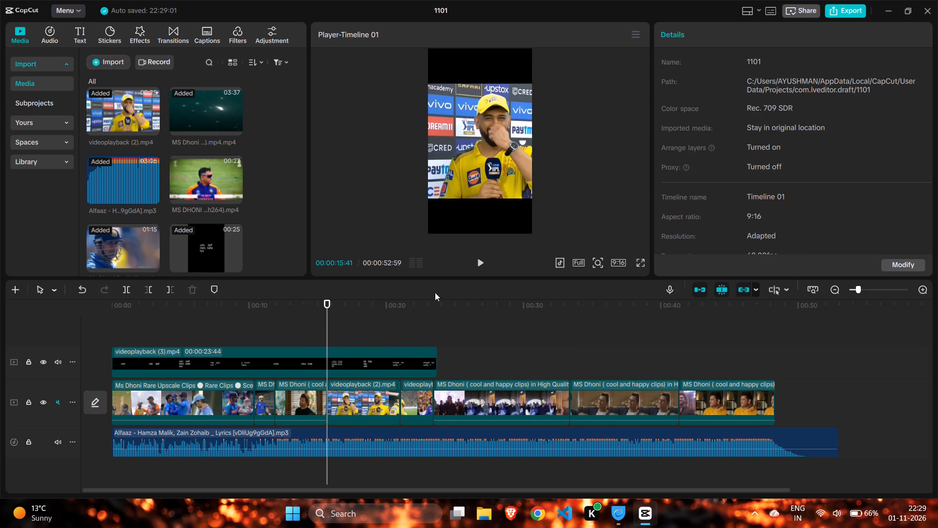
click(481, 265)
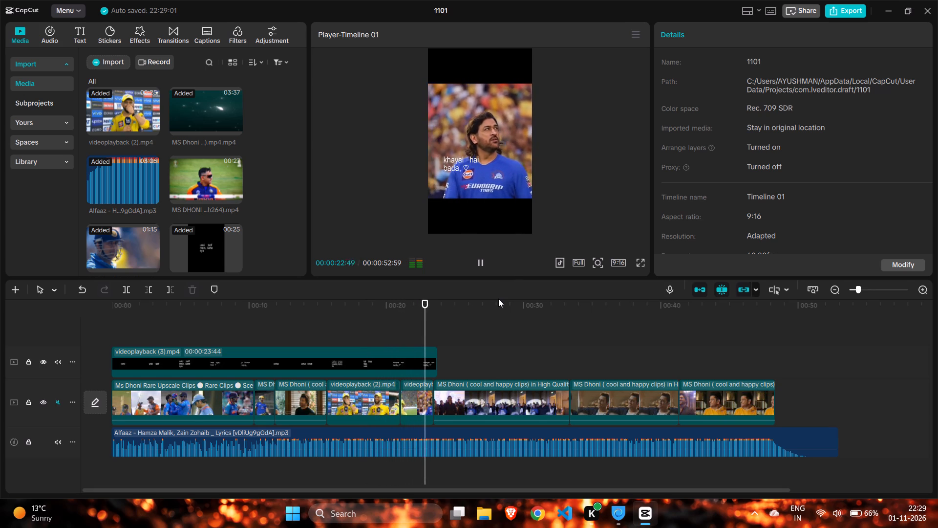
click(411, 402)
click(435, 405)
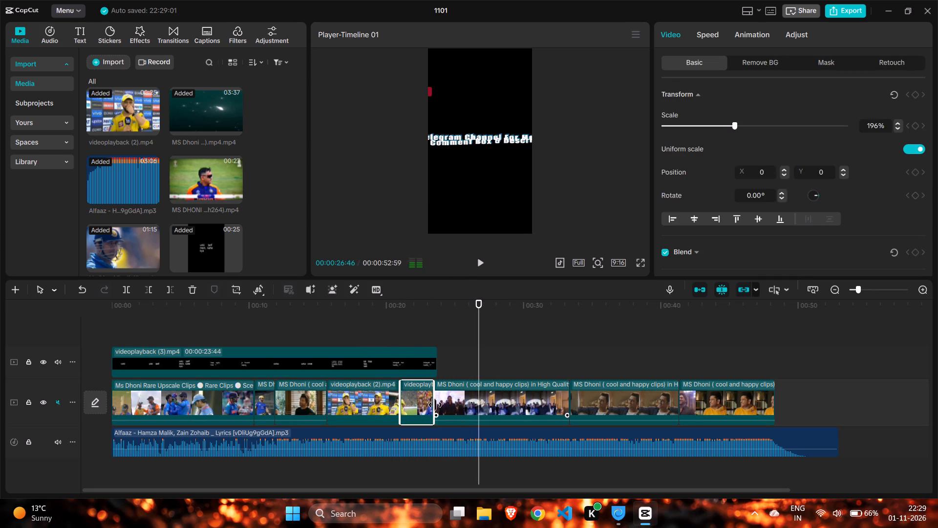
click(434, 405)
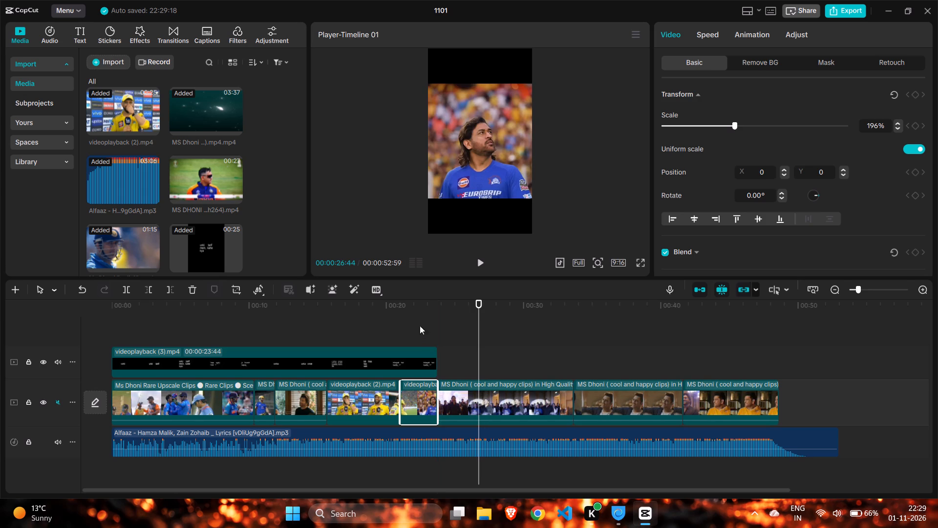
Replay the edit from around the start of the last videoplayback clip to check its ending against the lyrics.
click(418, 317)
drag(418, 317, 436, 318)
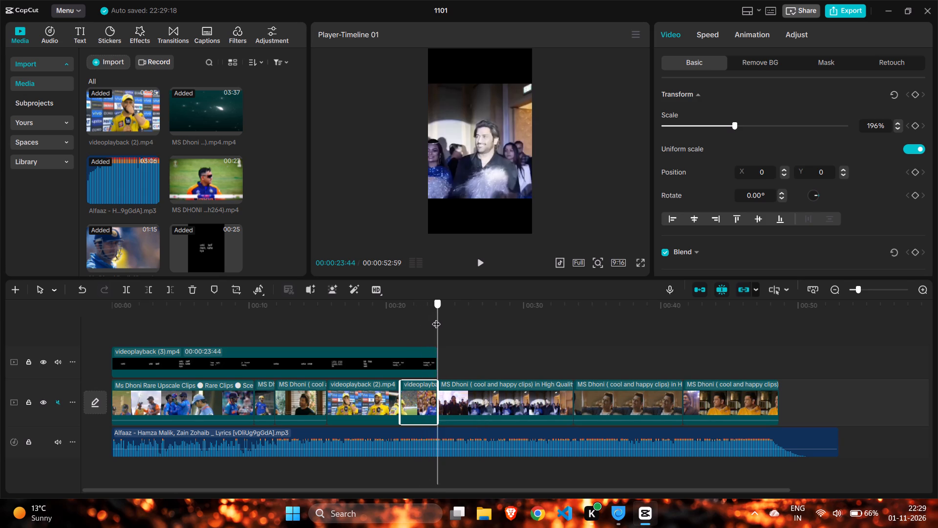
drag(436, 318, 396, 331)
click(485, 258)
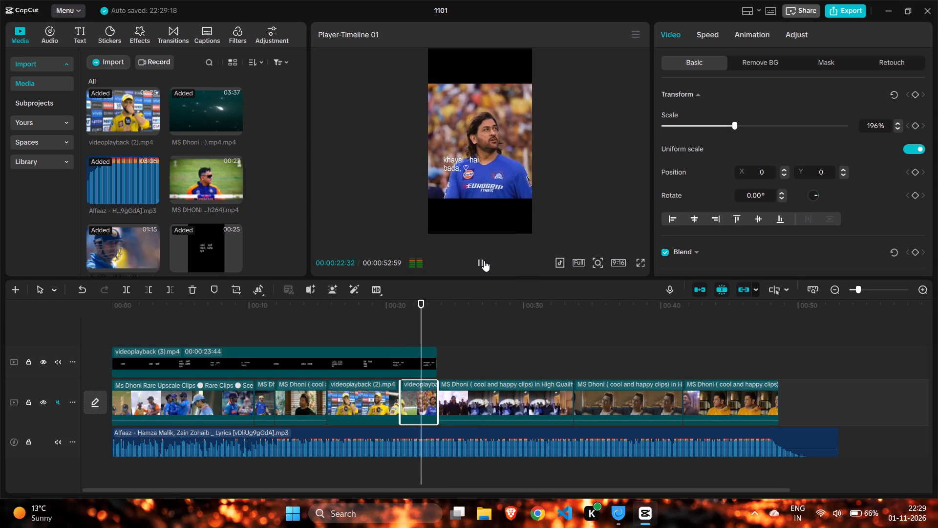
Delete the three MS Dhoni cool and happy clips on the main track after the lyrics end.
click(481, 396)
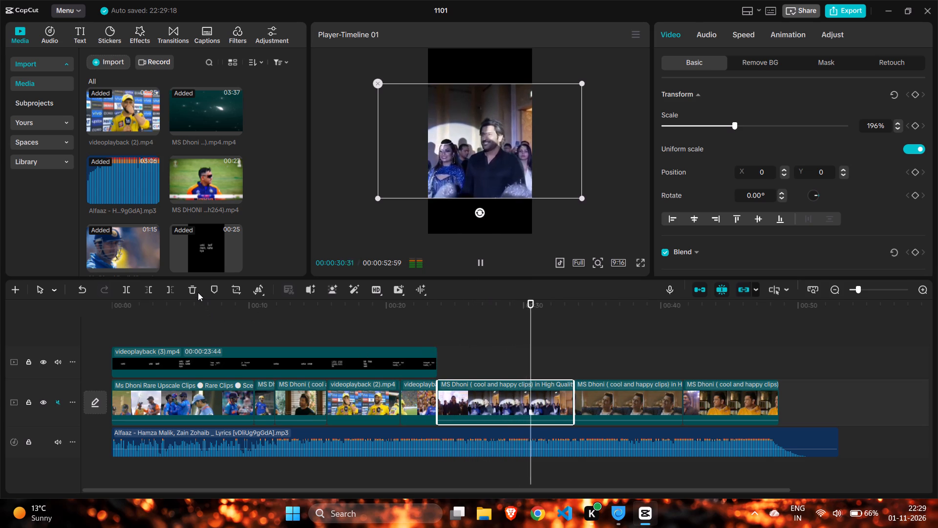
click(197, 292)
click(599, 402)
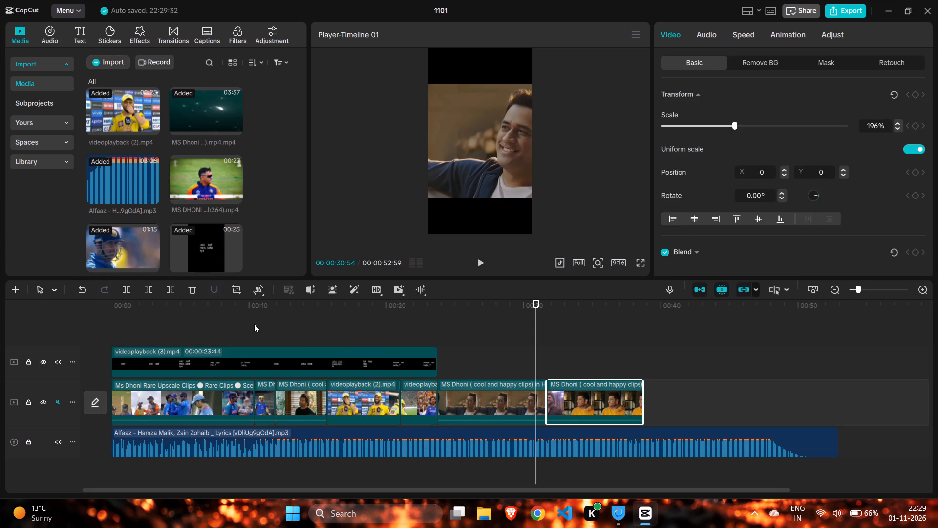
click(195, 291)
click(486, 401)
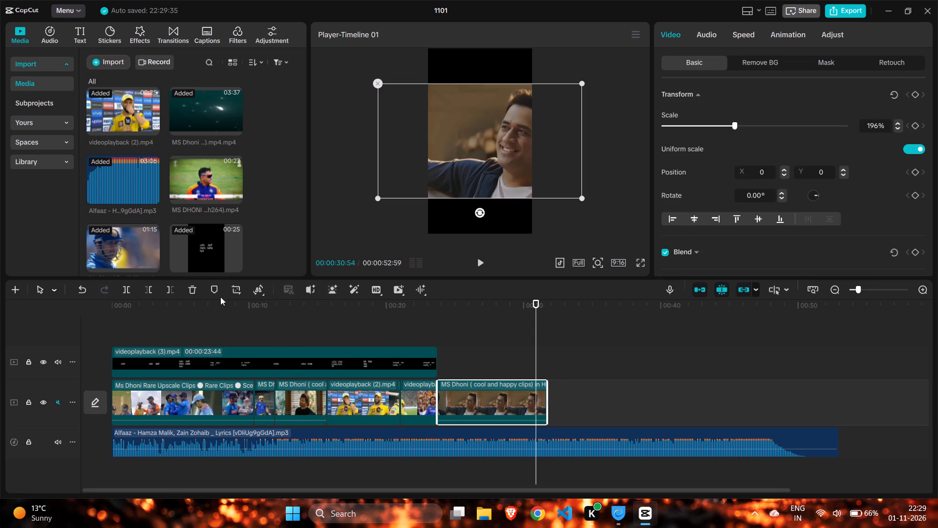
click(197, 291)
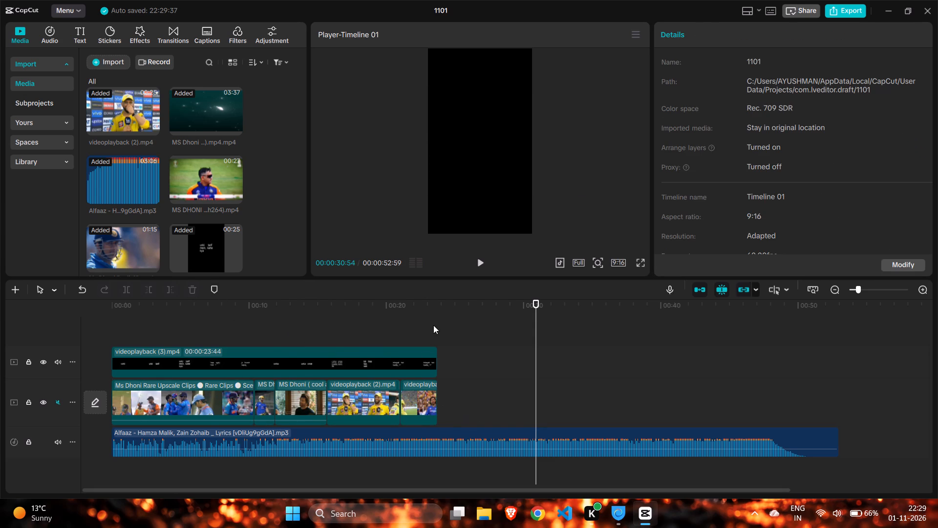
Split the Alfaaz song at 23:44, where the lyrics end, and delete the remaining part.
double_click(434, 325)
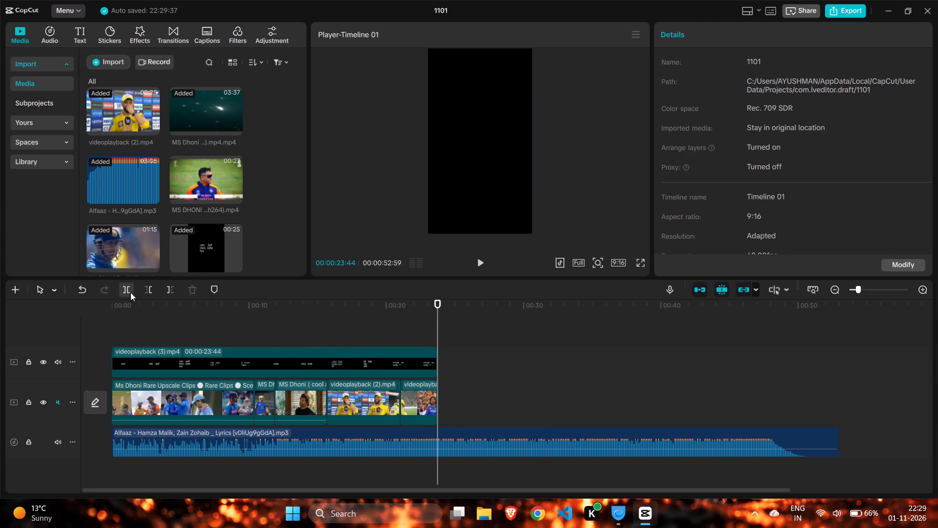
click(129, 292)
click(460, 432)
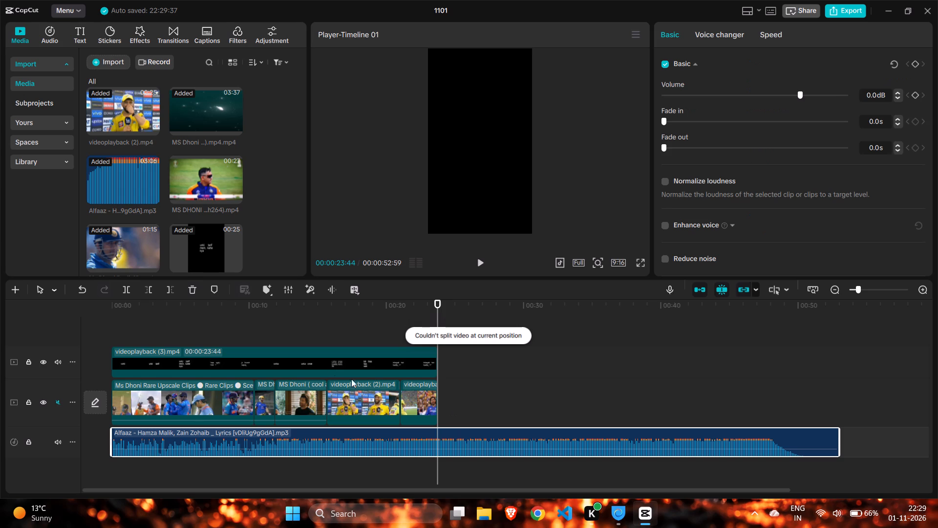
click(126, 294)
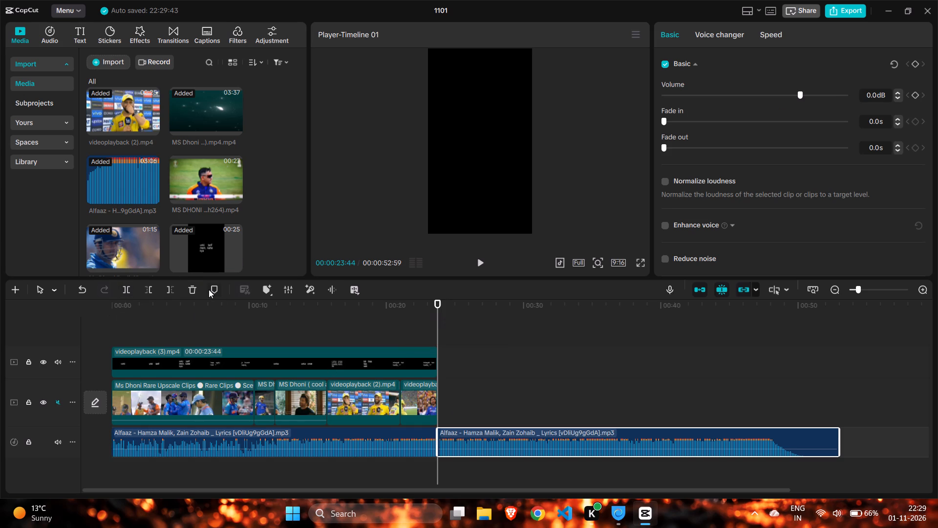
click(193, 290)
Play the whole shortened edit from the beginning to check the clips, lyrics and song together.
click(184, 320)
drag(184, 320, 97, 319)
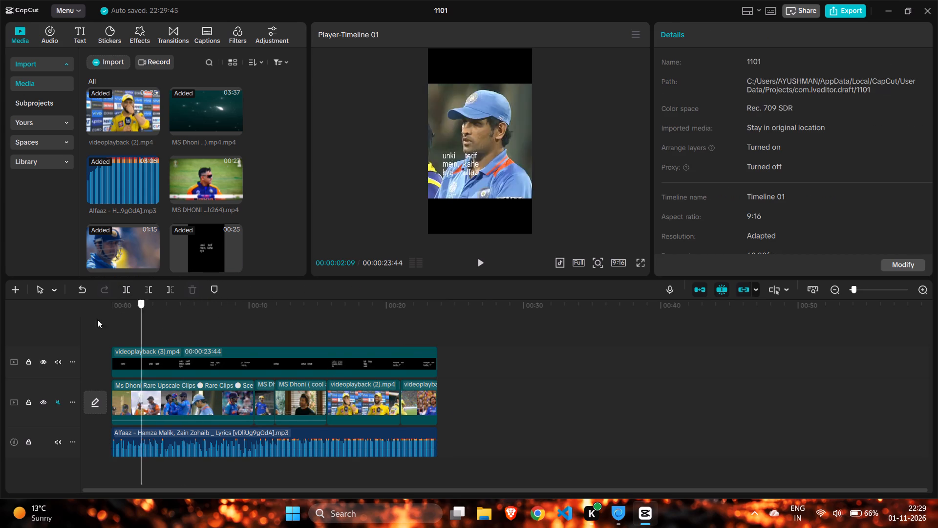
drag(97, 319, 66, 325)
click(481, 267)
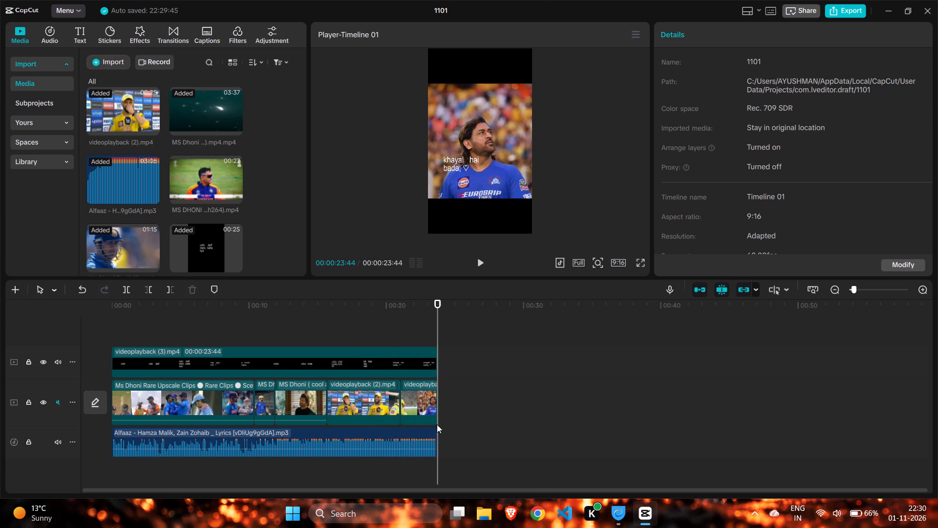
Set the Alfaaz song's fade-out to 0.5 s.
click(424, 435)
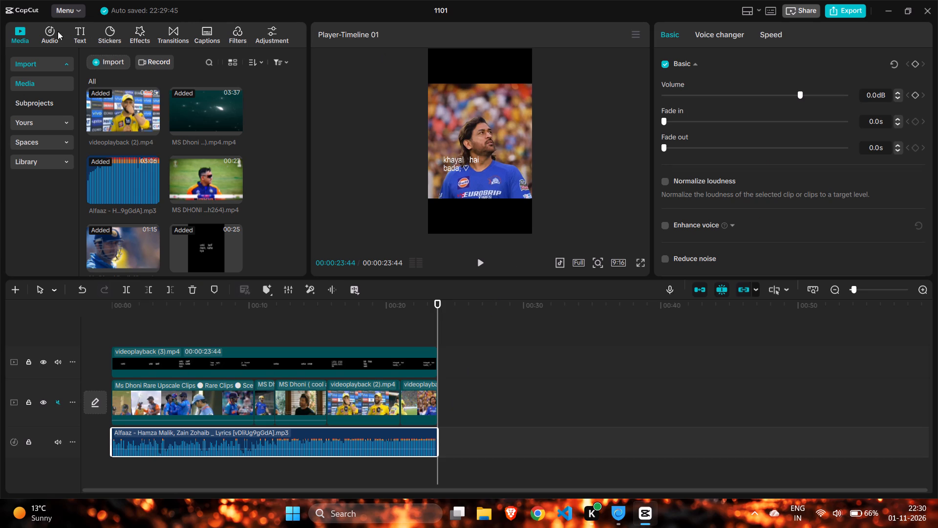
click(43, 31)
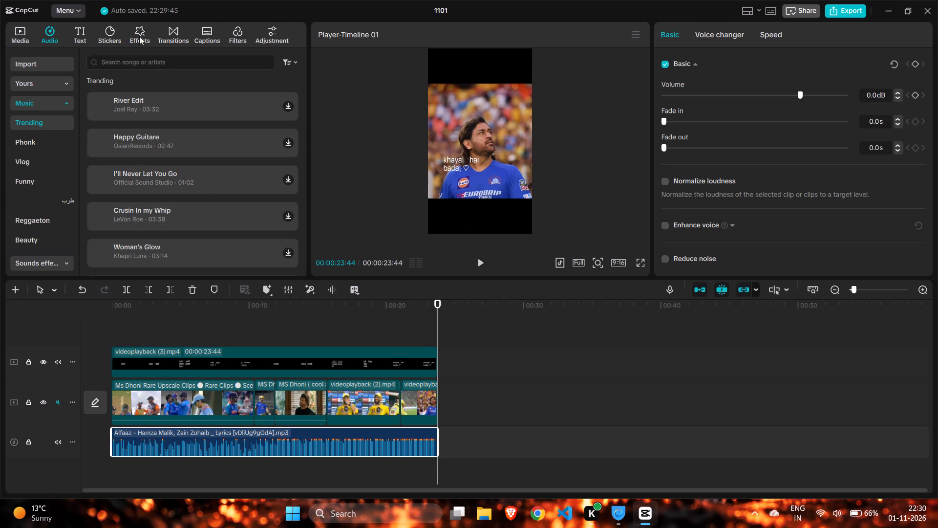
click(175, 34)
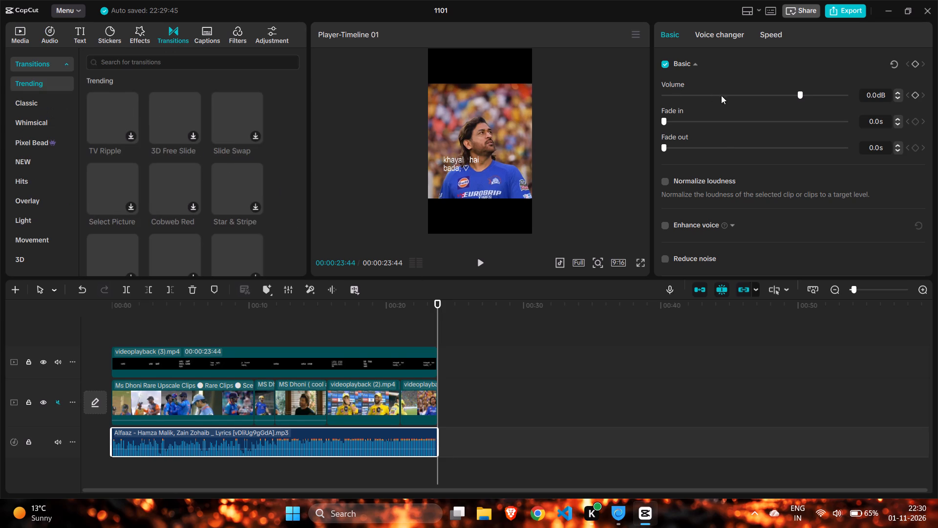
click(898, 145)
triple_click(898, 145)
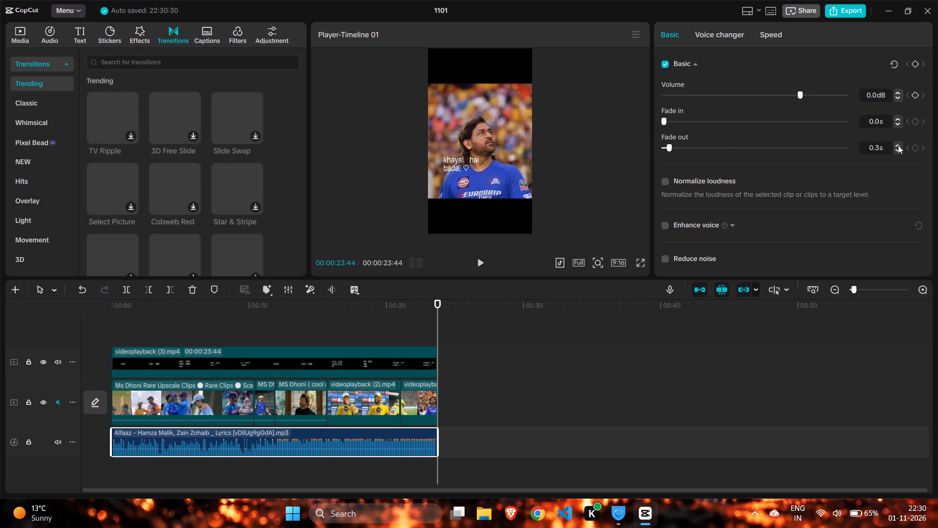
click(898, 145)
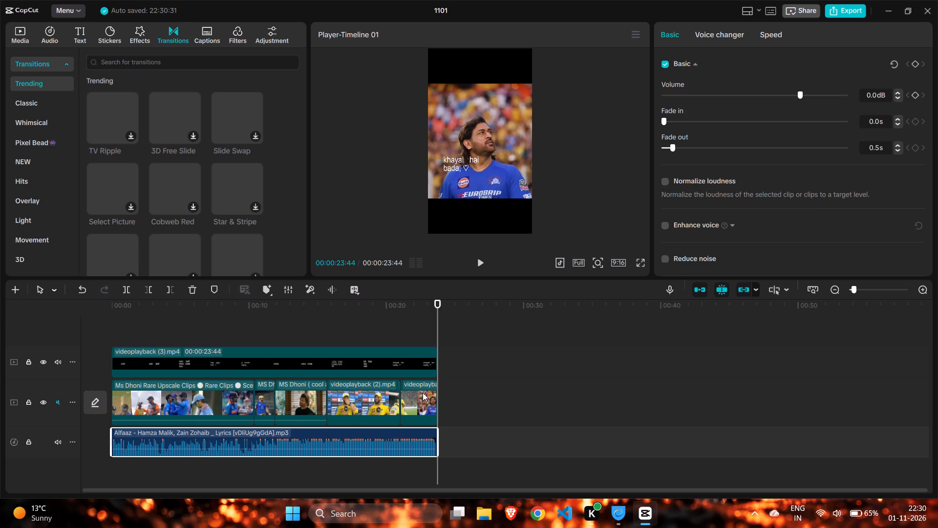
Apply a 0.5 s Fade Out exit animation to both the last main-track clip and the lyrics overlay clip.
click(423, 393)
click(751, 34)
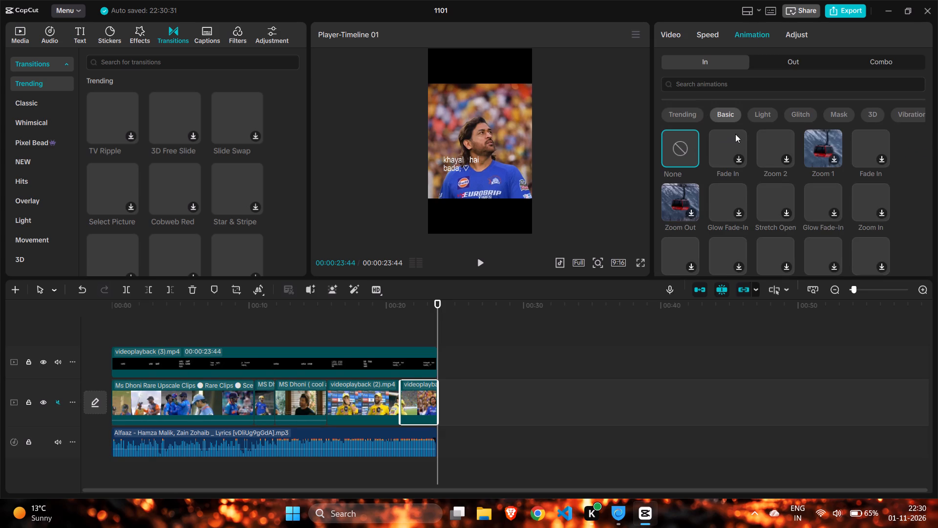
click(809, 66)
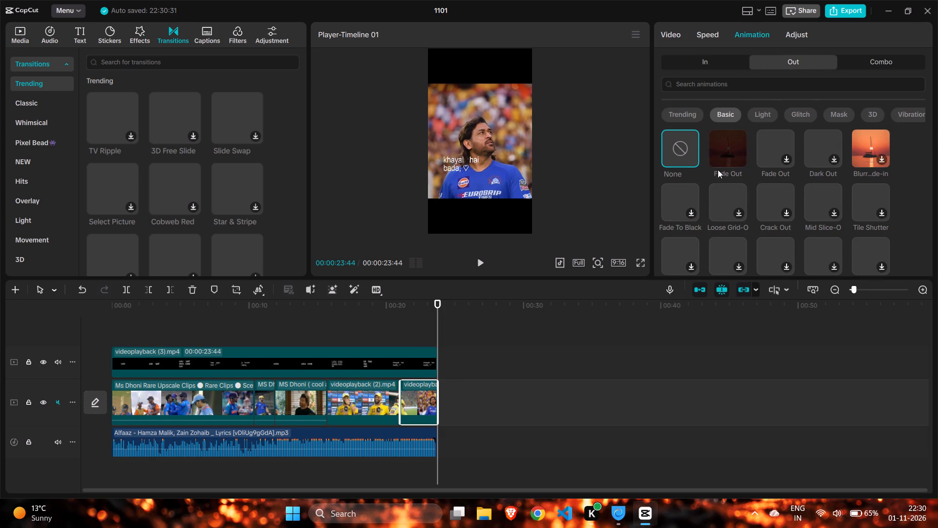
click(716, 137)
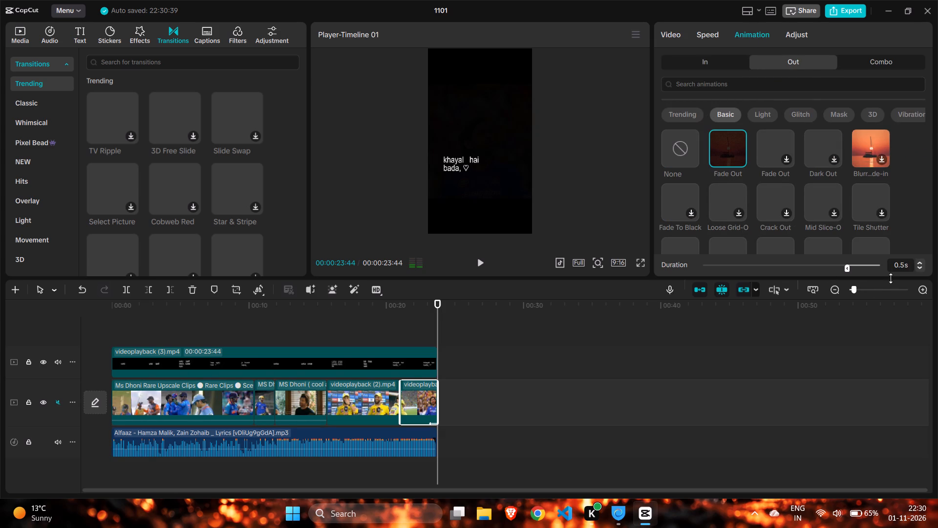
click(414, 361)
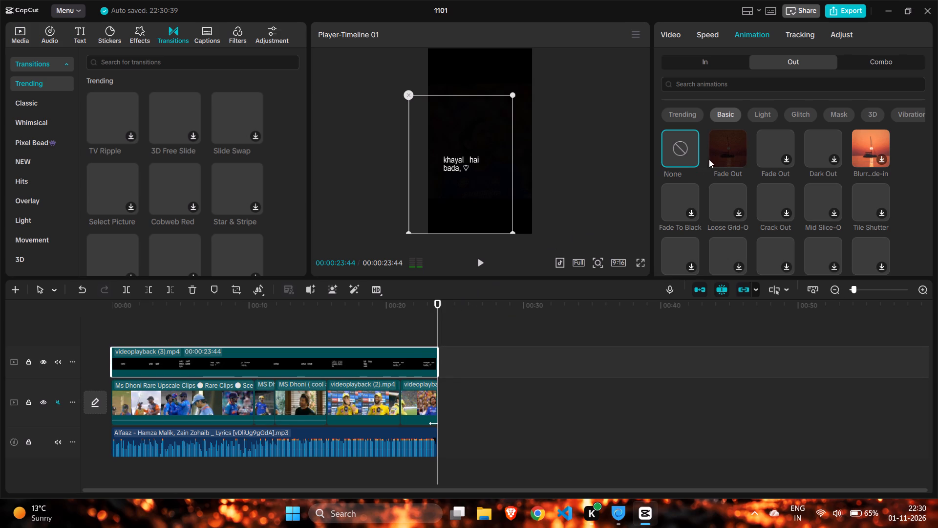
click(722, 149)
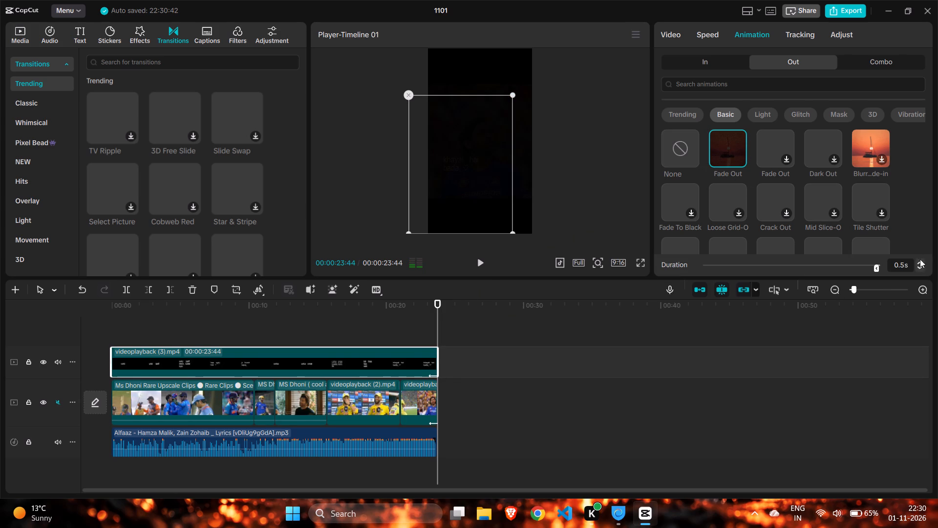
Play the finished edit in full screen from the beginning to review the lyrics timing and the fade-out ending.
click(271, 325)
drag(271, 325, 99, 323)
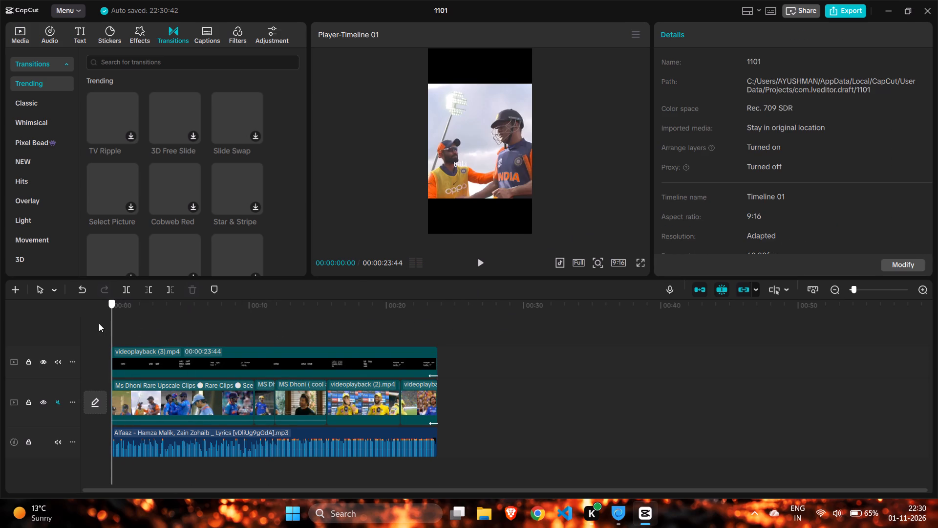
drag(99, 323, 100, 323)
click(637, 260)
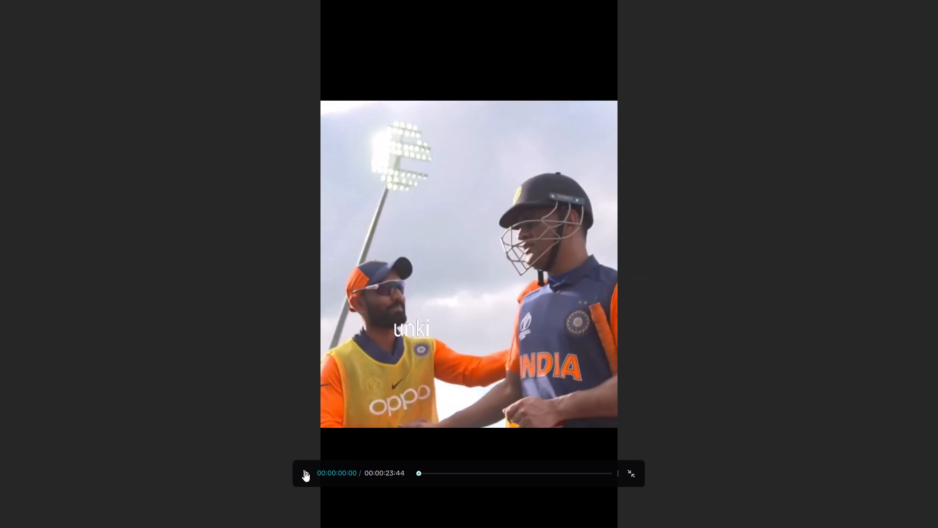
click(304, 471)
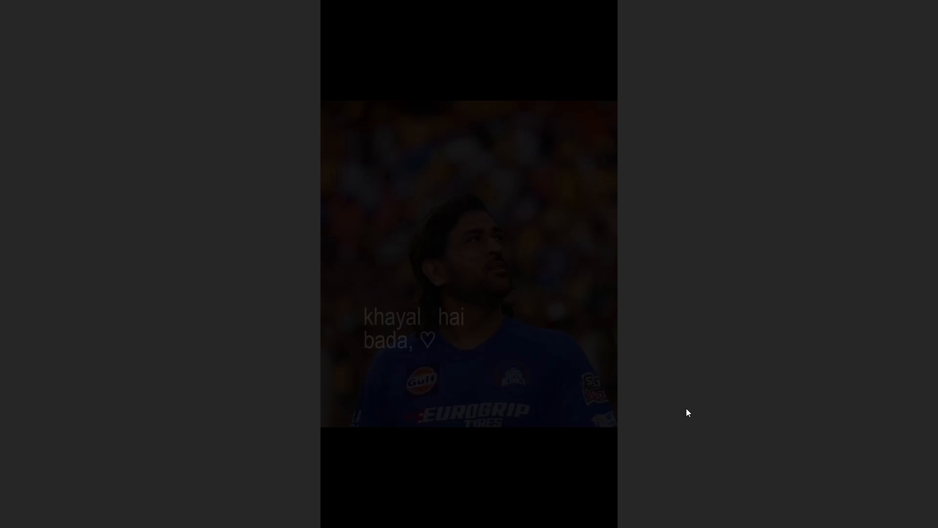
click(647, 442)
click(630, 469)
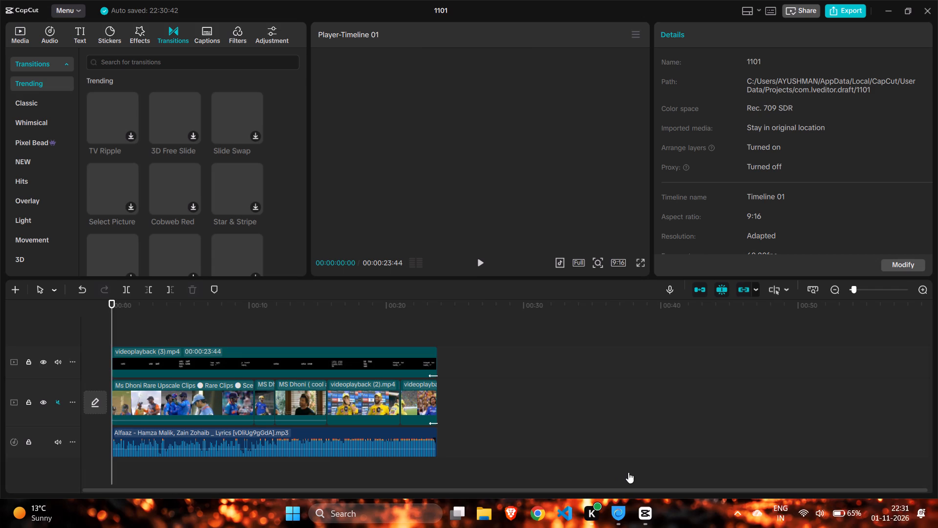
Return to the start and replay the edit in full screen for another review, leaving full screen when done.
click(123, 323)
drag(123, 323, 121, 323)
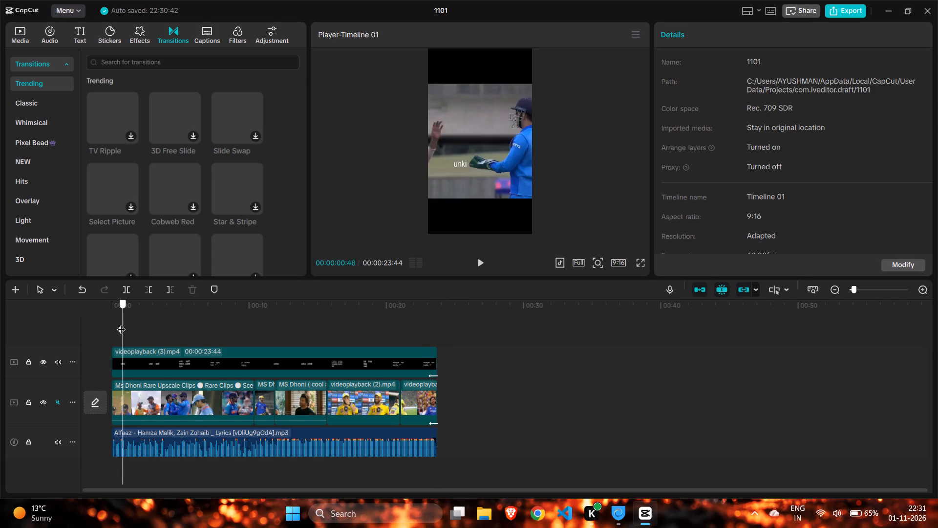
drag(121, 323, 109, 328)
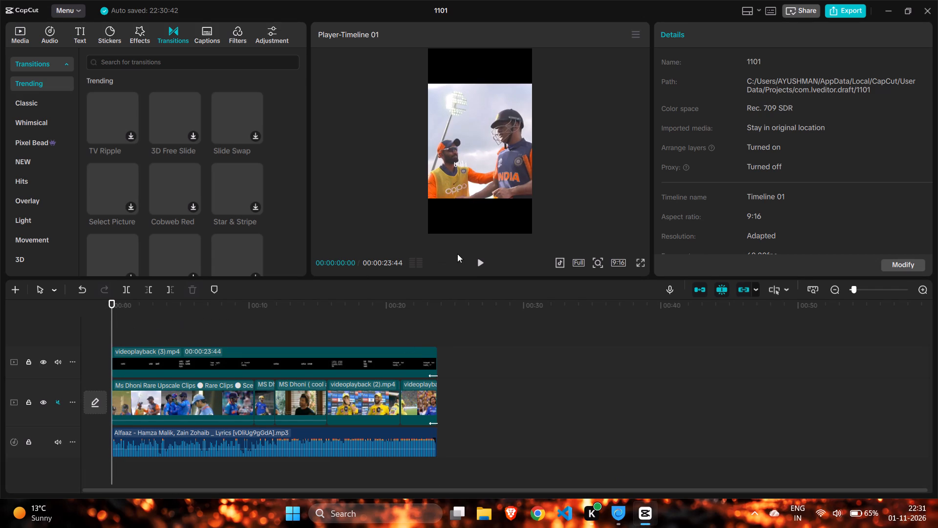
drag(643, 264, 640, 268)
click(639, 264)
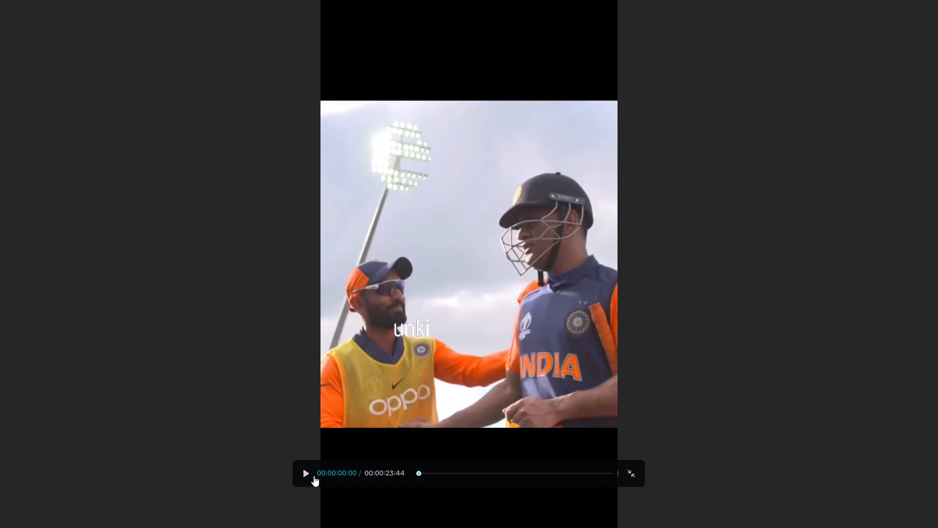
click(304, 475)
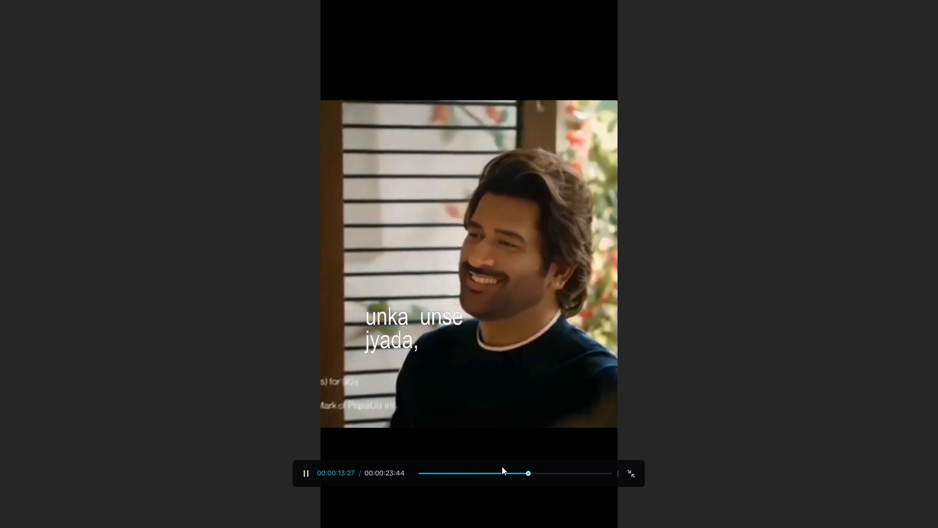
click(633, 472)
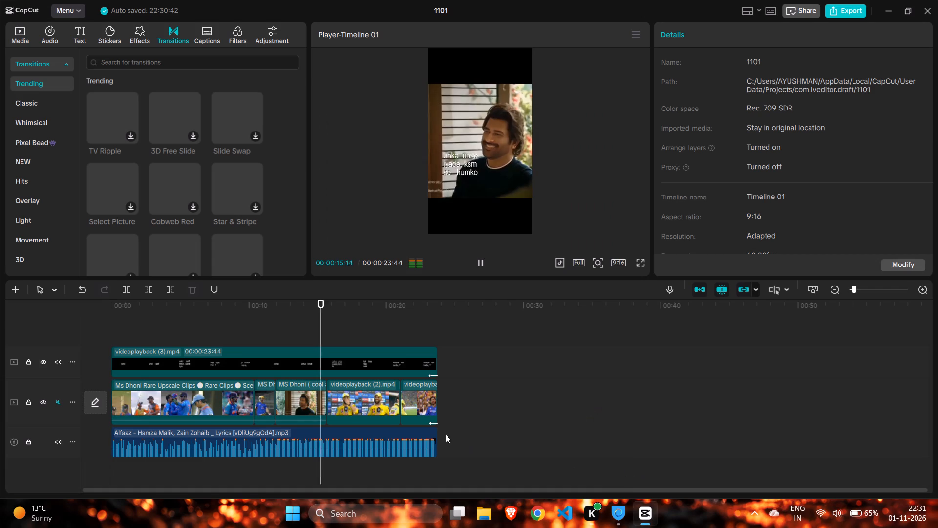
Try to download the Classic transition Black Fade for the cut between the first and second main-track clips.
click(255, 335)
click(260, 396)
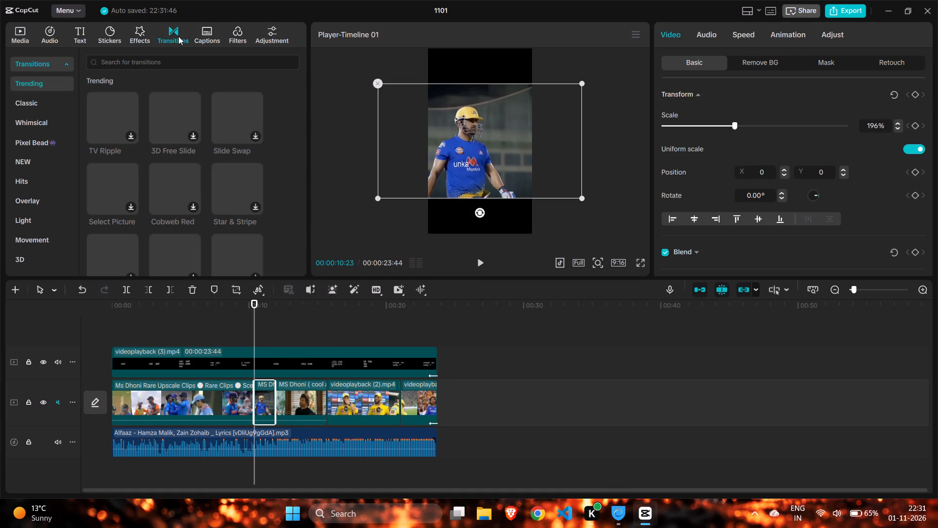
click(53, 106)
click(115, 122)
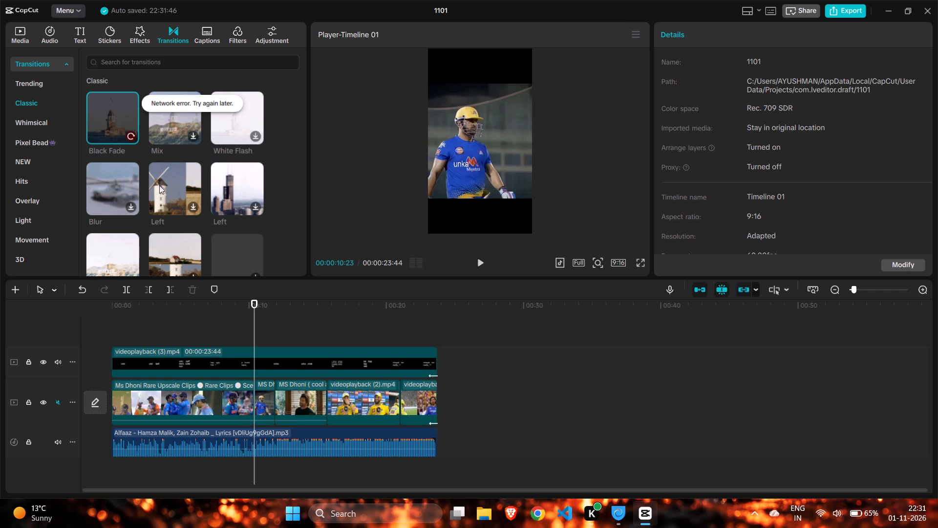
Check the VPN connection status in Hotspot Shield and return to the CapCut project.
click(613, 518)
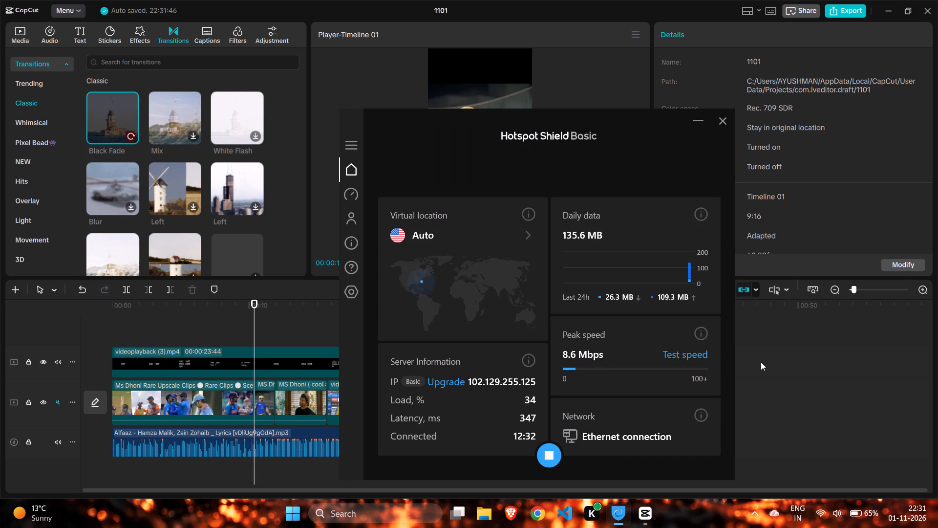
click(775, 418)
Connect the computer's Wi-Fi to the open HU-INTERNET network in the Windows network settings.
click(827, 526)
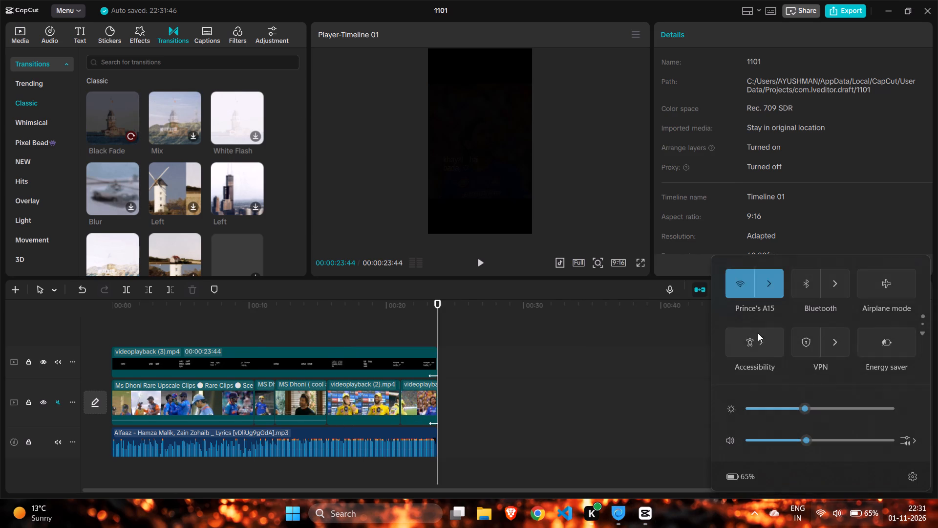
click(766, 293)
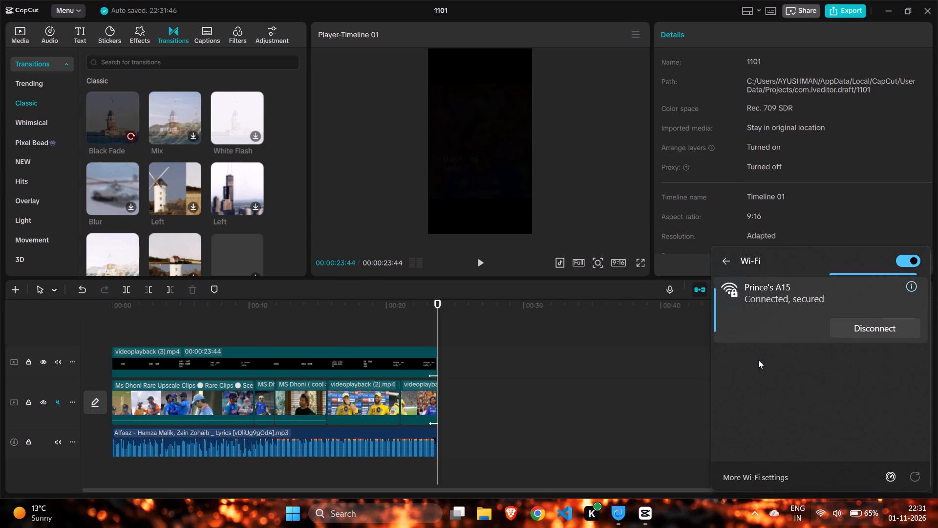
click(757, 362)
click(842, 413)
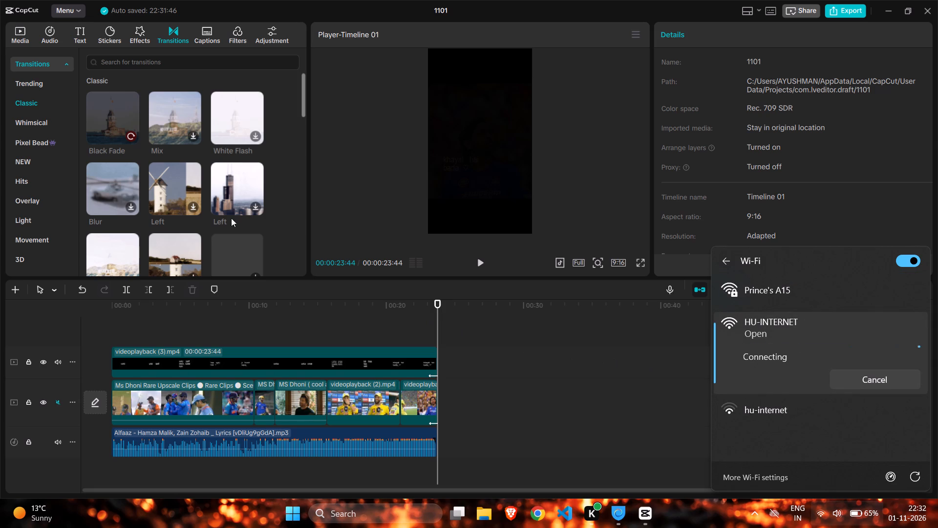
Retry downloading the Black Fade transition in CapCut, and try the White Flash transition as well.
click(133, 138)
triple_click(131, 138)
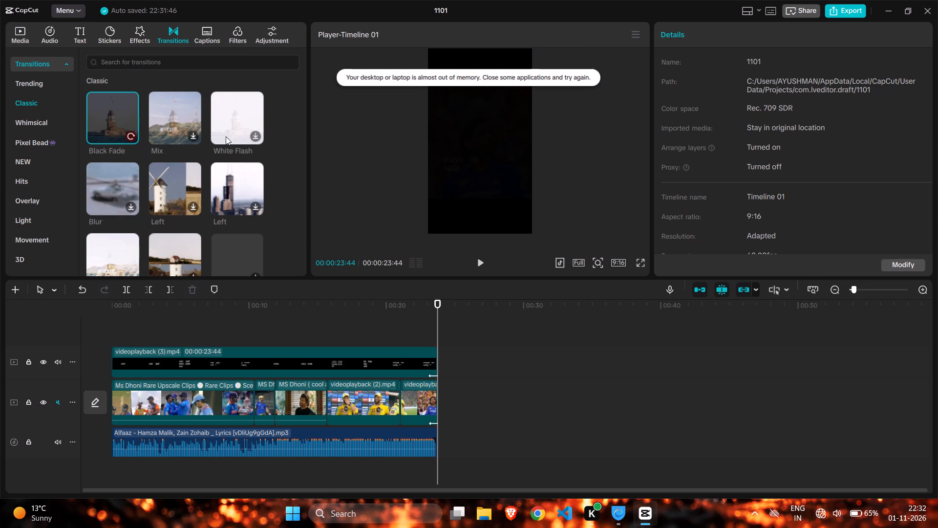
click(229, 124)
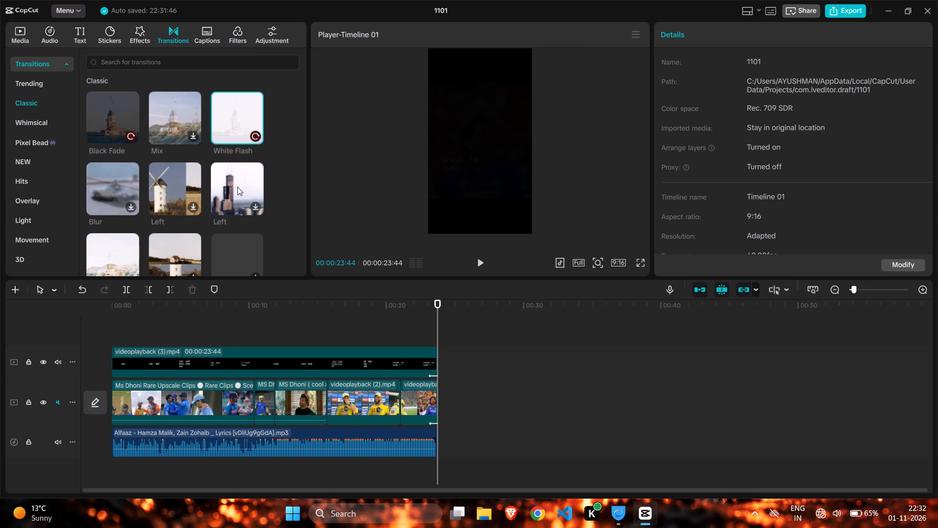
Close the 1101 project editor and return to the CapCut home screen.
click(928, 15)
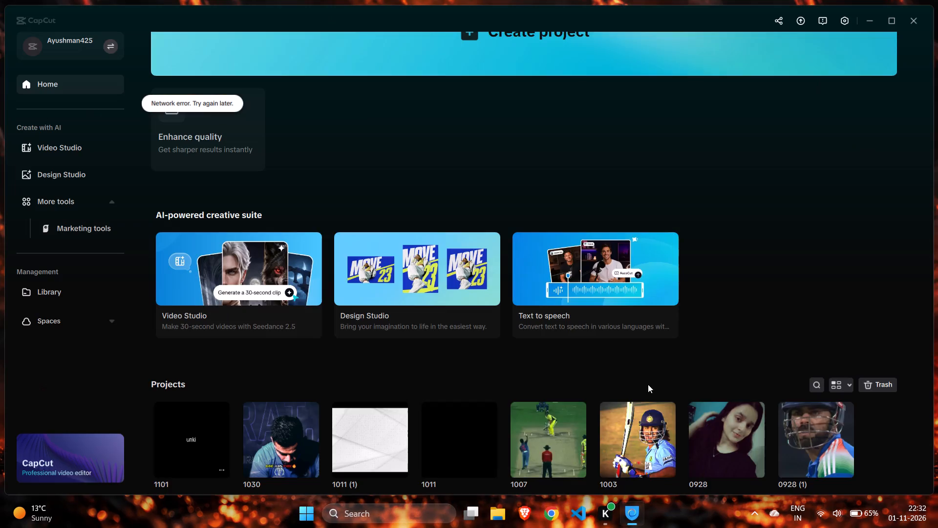
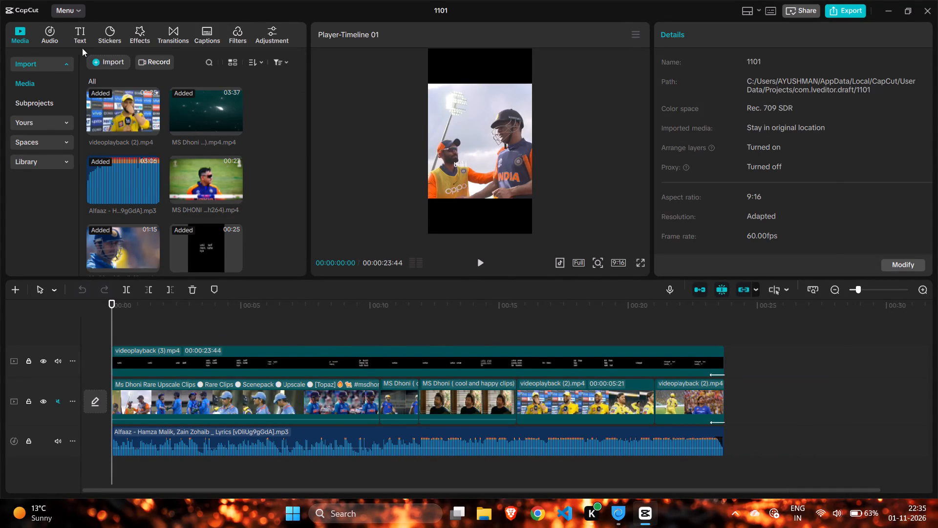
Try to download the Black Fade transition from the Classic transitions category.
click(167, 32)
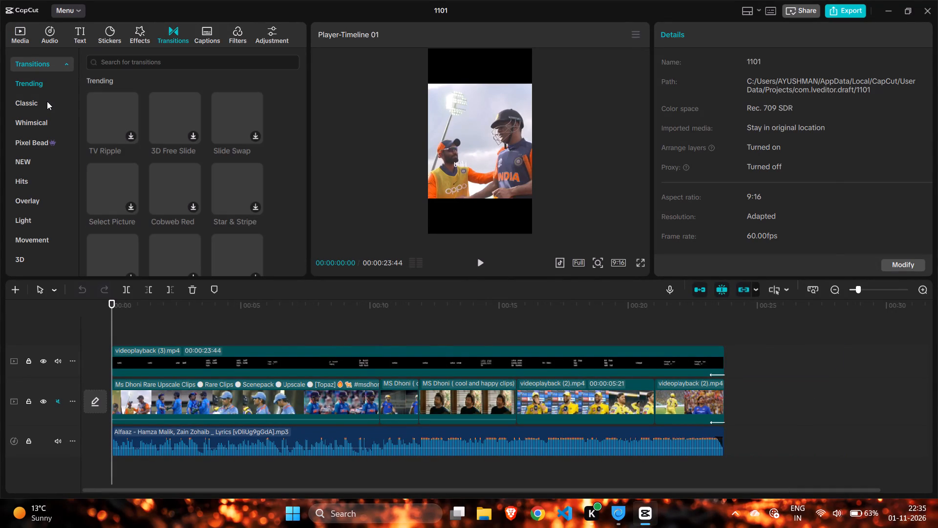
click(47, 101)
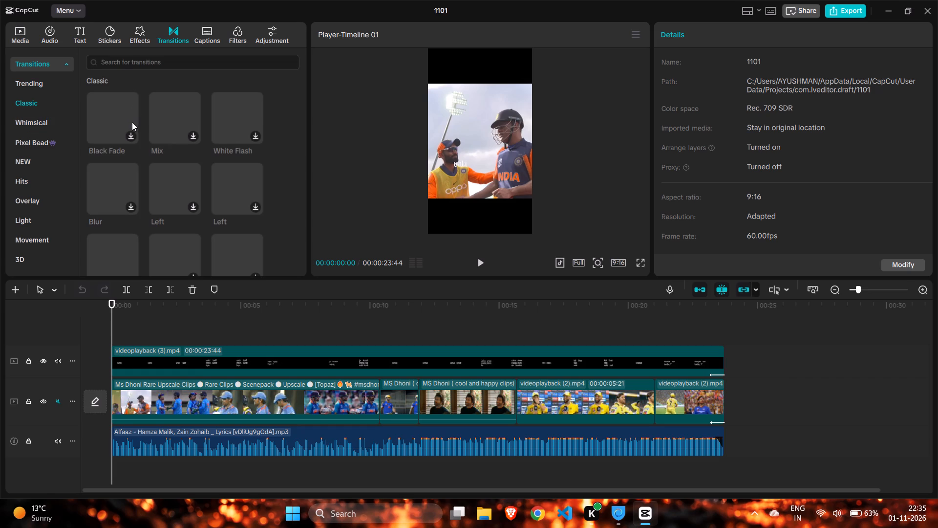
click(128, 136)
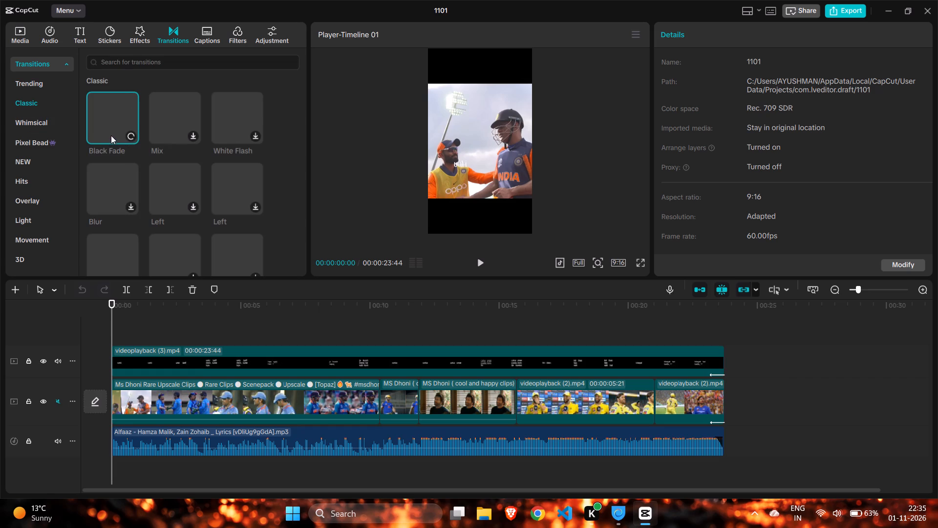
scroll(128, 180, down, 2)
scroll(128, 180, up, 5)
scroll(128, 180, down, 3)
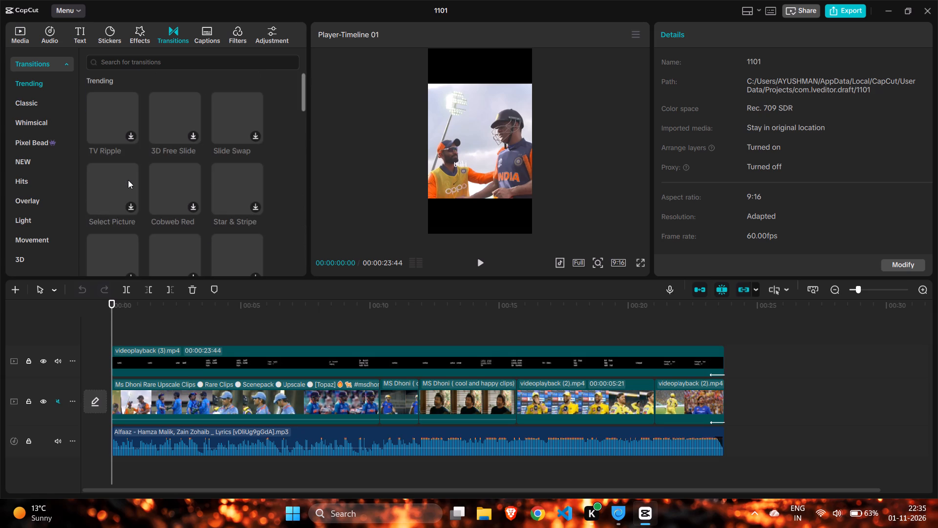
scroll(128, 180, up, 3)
Add the Classic Superimpose transition at the cut between the two MS Dhoni clips on the main track and preview it.
click(55, 103)
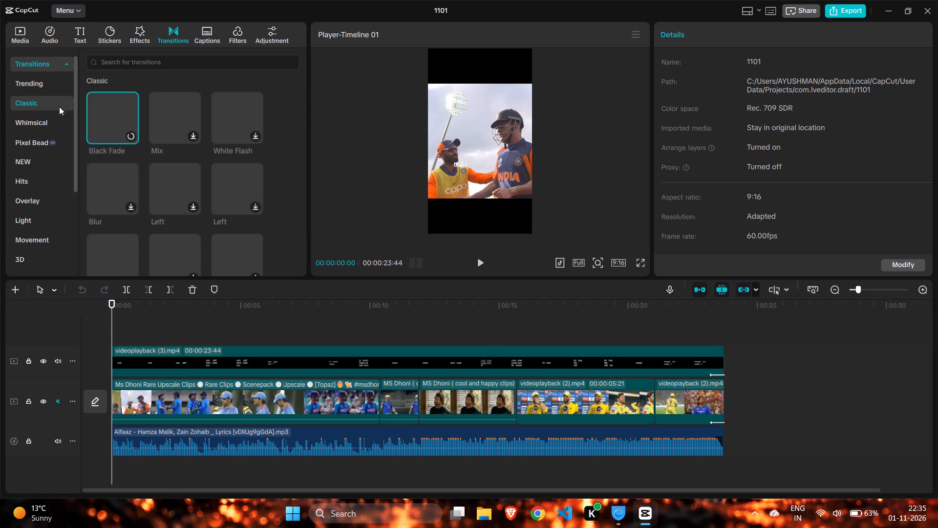
scroll(125, 168, down, 1)
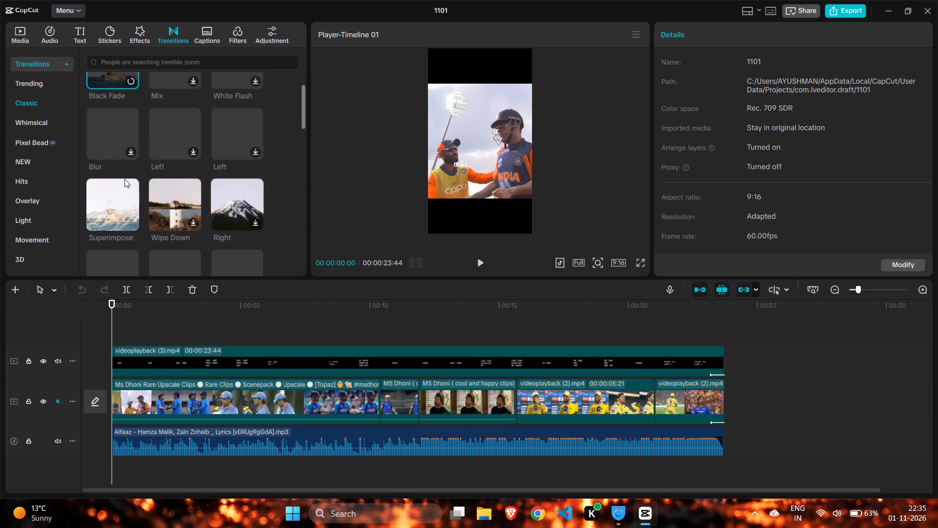
drag(117, 194, 412, 412)
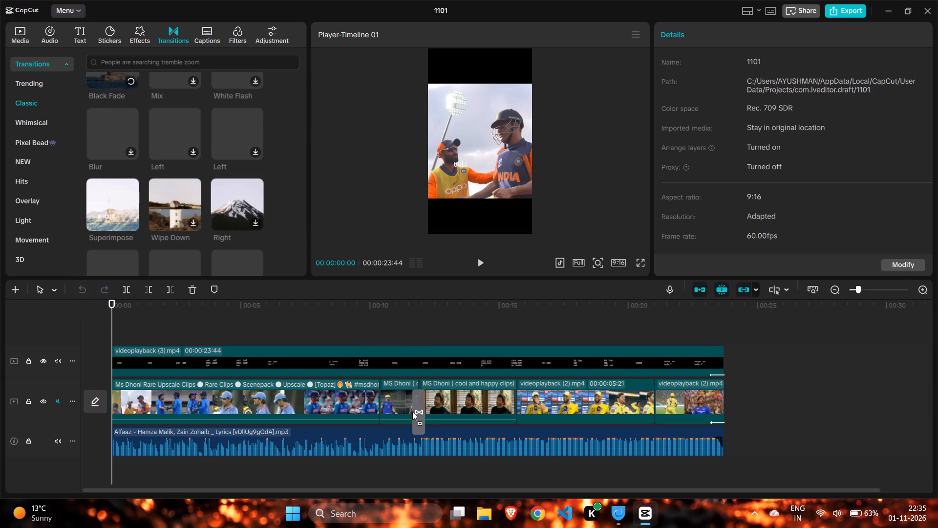
drag(412, 412, 413, 404)
click(380, 329)
drag(384, 328, 402, 339)
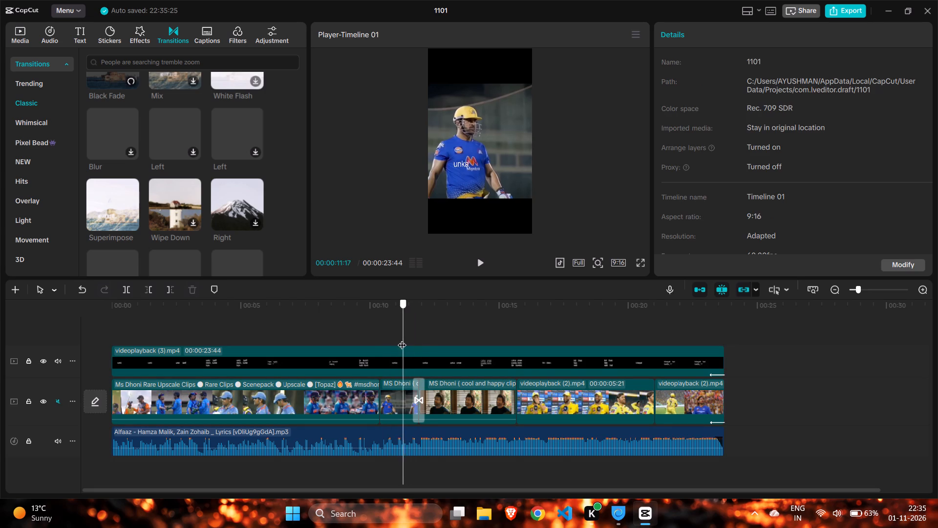
drag(402, 339, 402, 339)
click(480, 256)
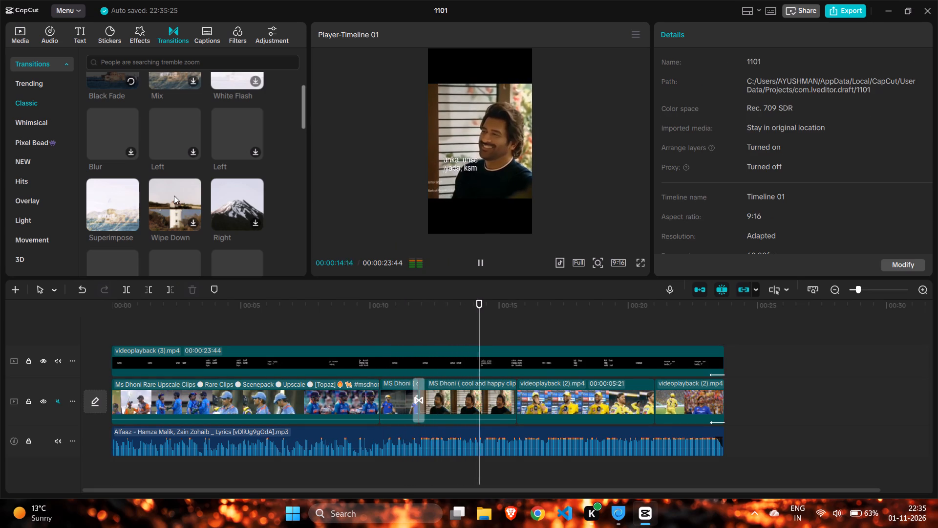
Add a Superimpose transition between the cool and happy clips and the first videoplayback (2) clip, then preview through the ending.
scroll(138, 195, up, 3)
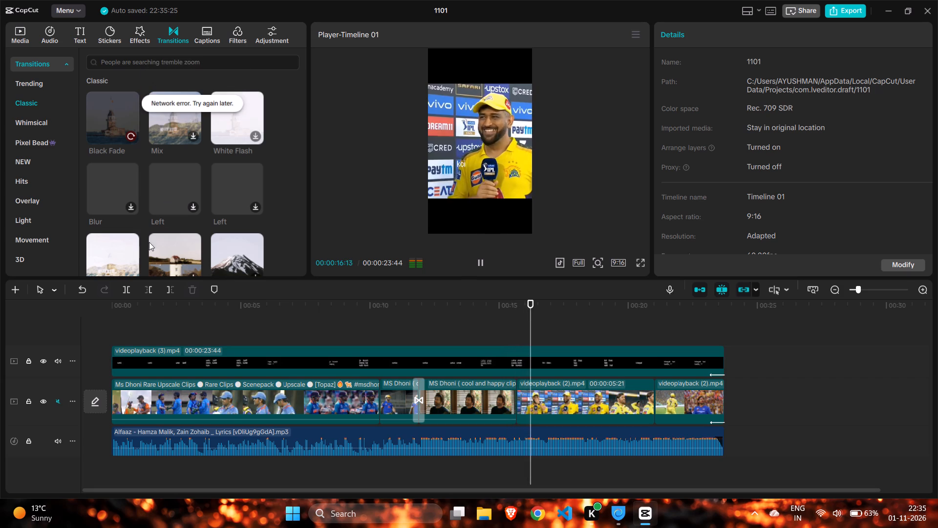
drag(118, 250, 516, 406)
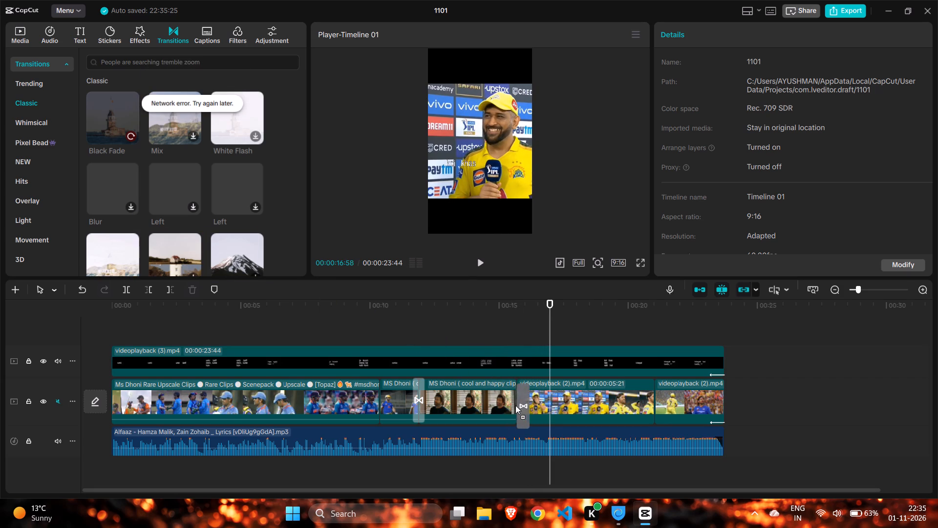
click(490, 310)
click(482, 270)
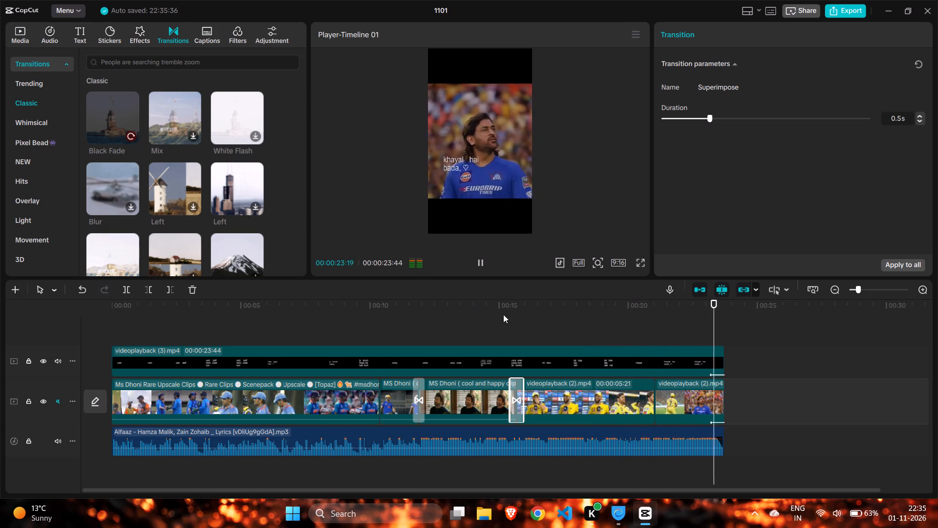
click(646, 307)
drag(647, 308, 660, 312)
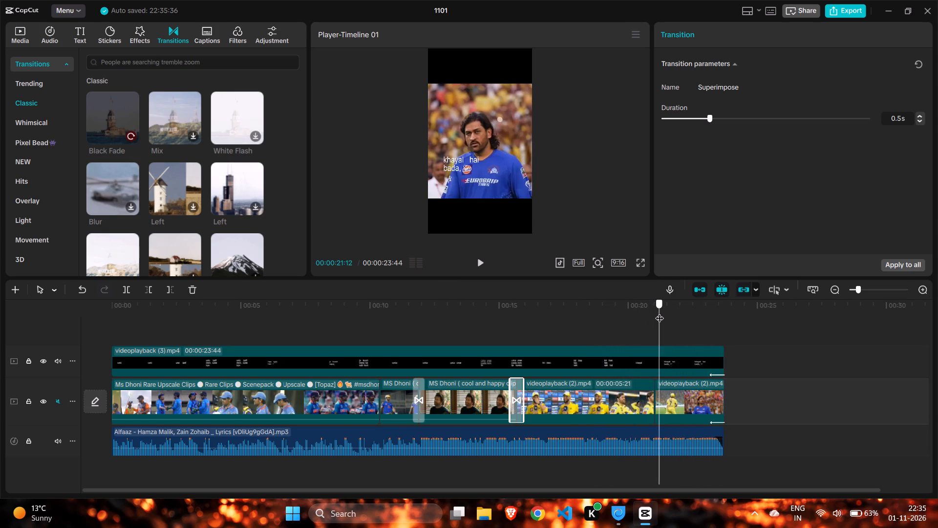
Scrub back and forth through the last videoplayback (2) clip to review the ending of the edit.
drag(660, 312, 685, 319)
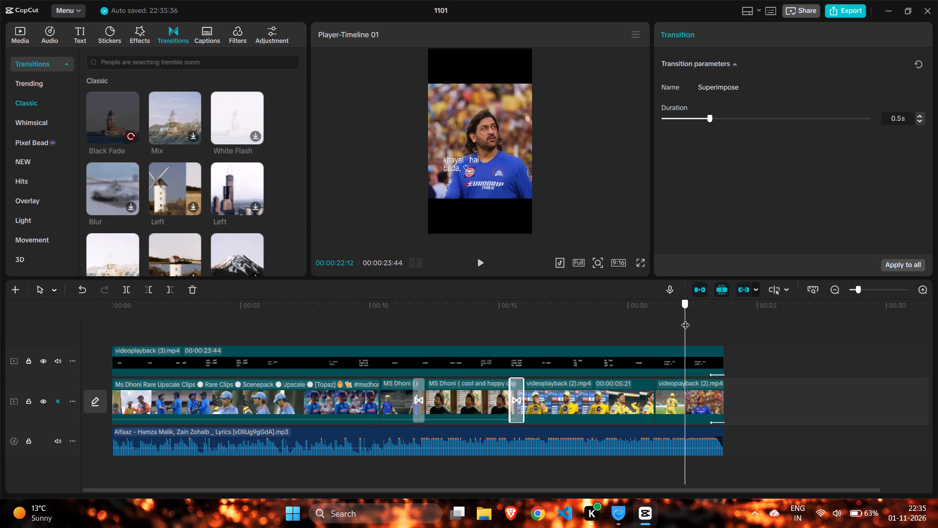
drag(685, 319, 728, 325)
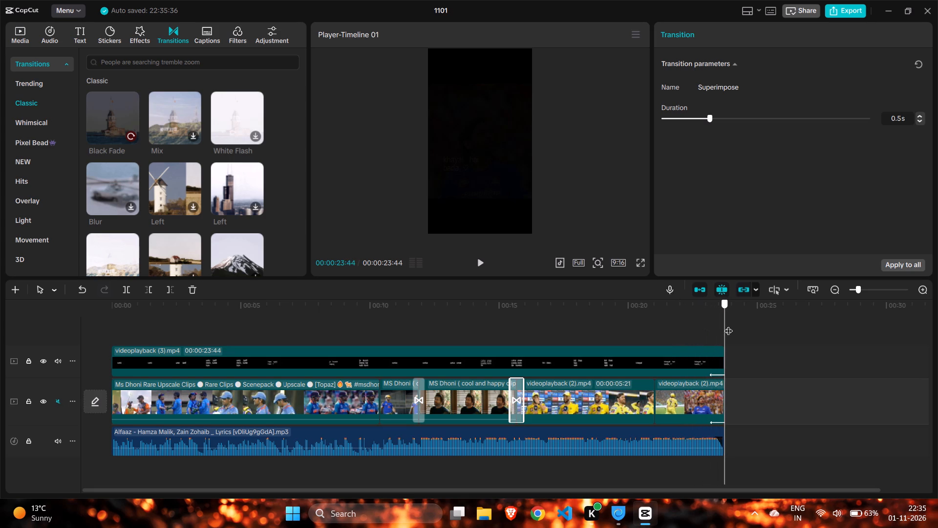
drag(728, 325, 660, 325)
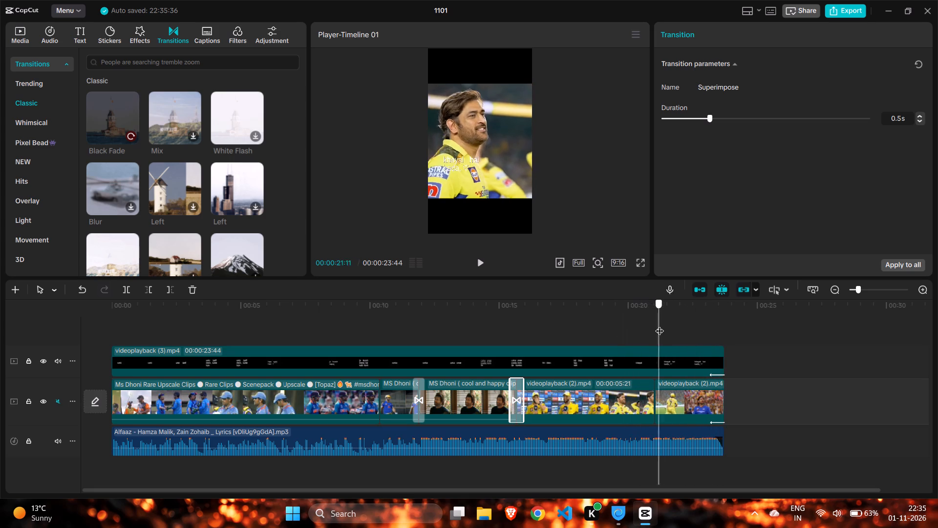
drag(660, 325, 745, 341)
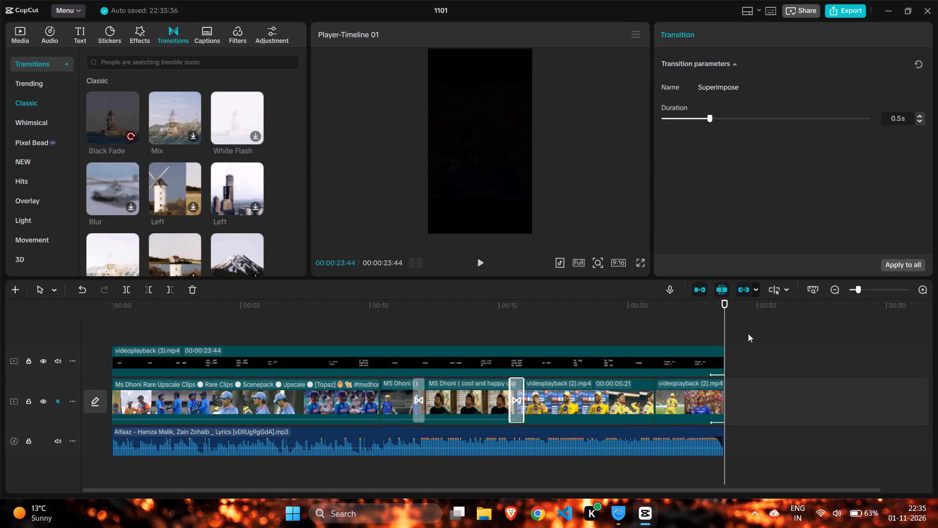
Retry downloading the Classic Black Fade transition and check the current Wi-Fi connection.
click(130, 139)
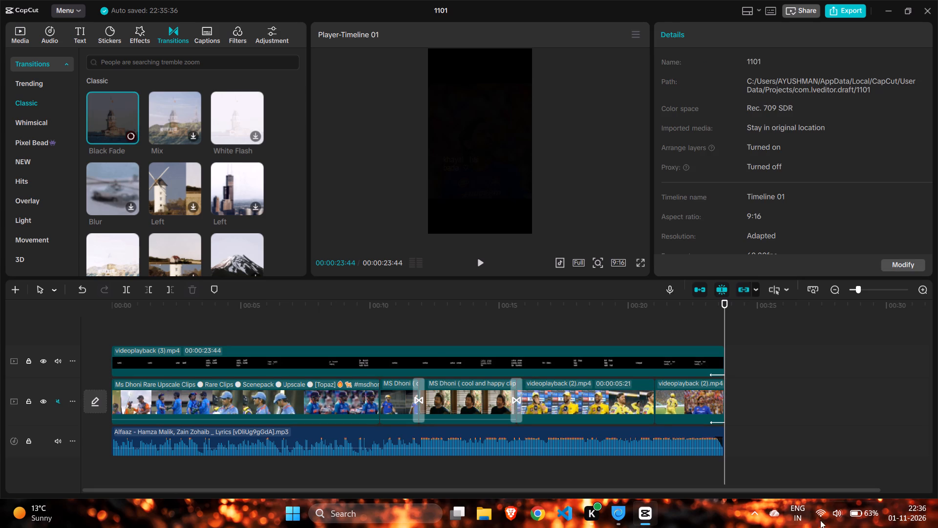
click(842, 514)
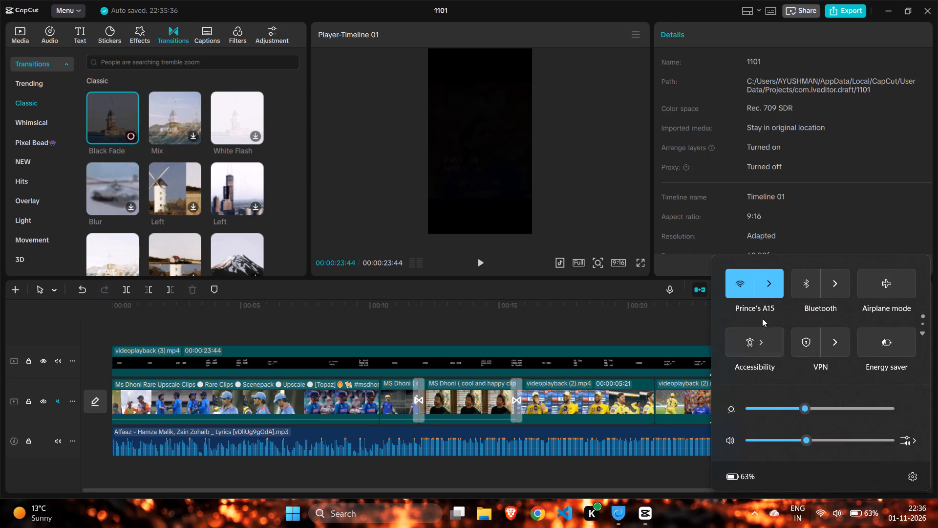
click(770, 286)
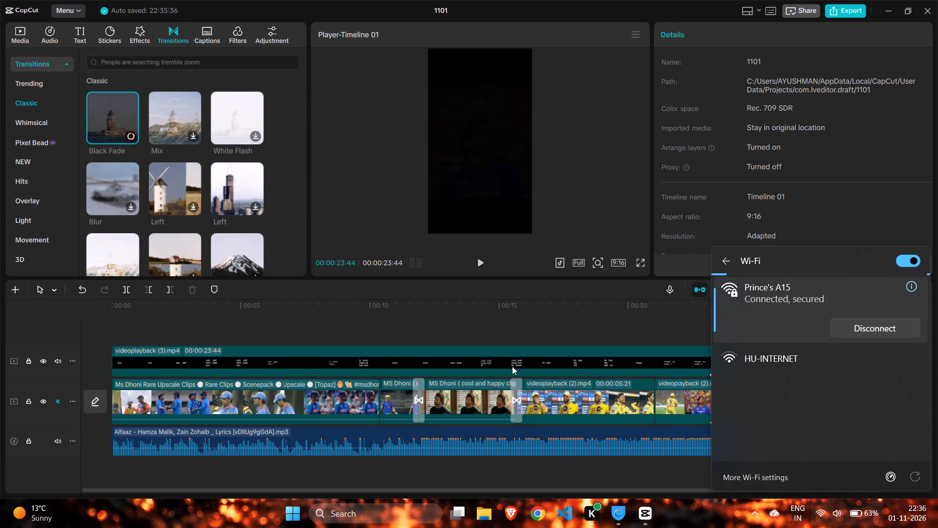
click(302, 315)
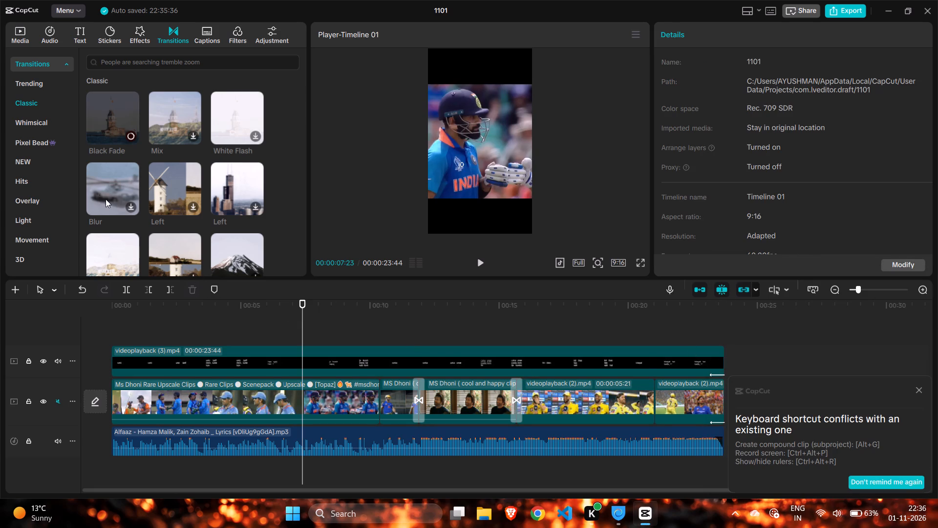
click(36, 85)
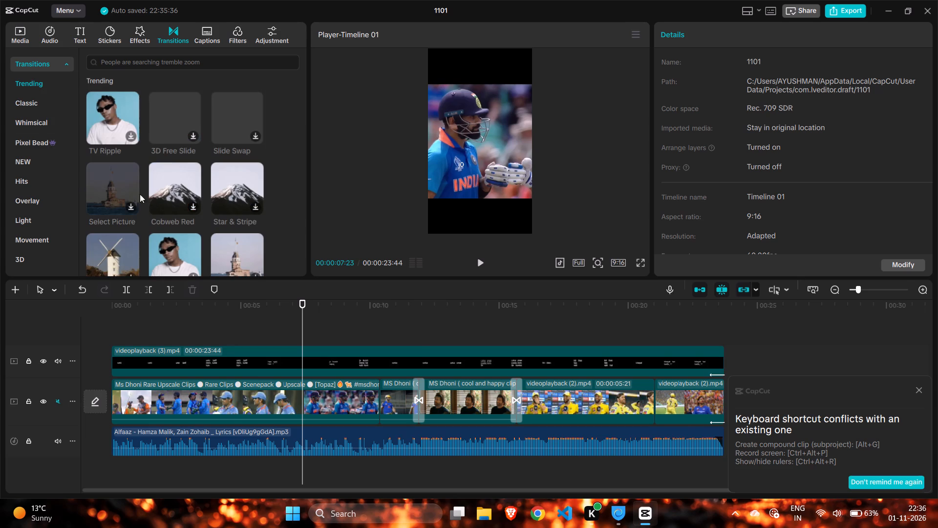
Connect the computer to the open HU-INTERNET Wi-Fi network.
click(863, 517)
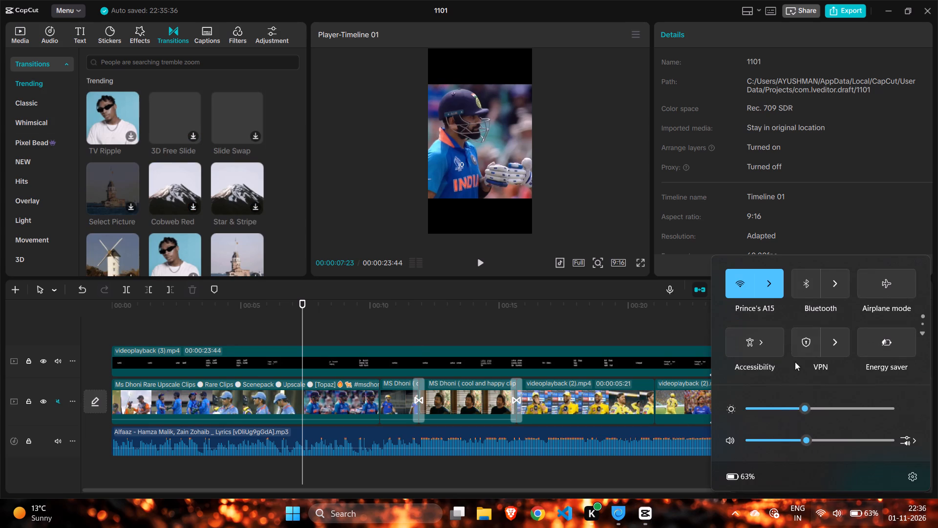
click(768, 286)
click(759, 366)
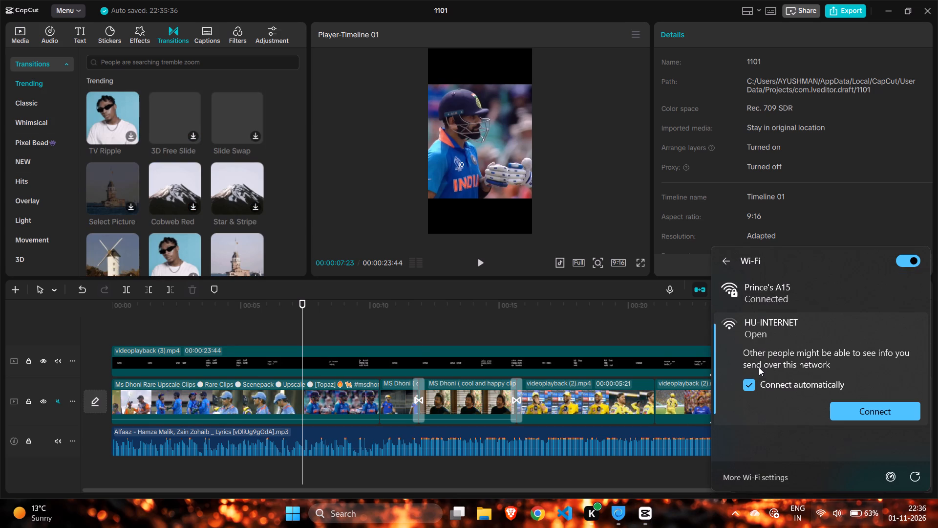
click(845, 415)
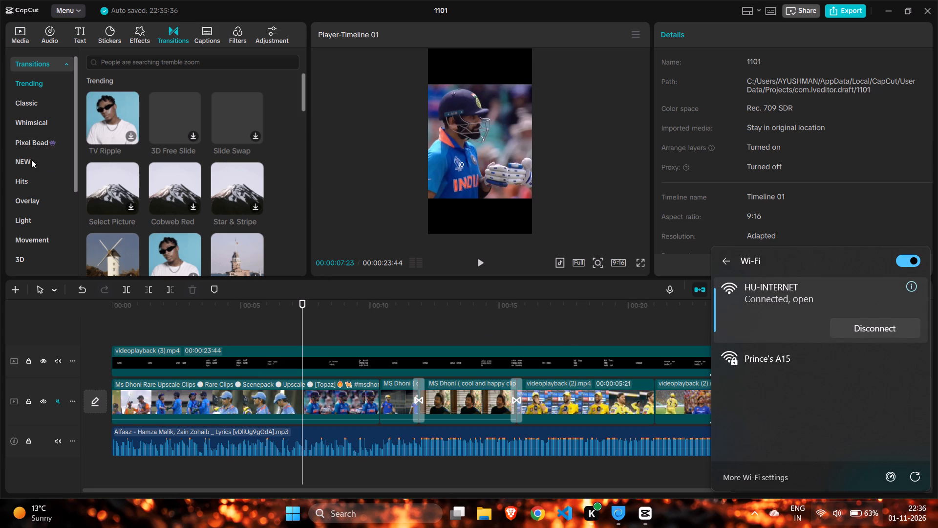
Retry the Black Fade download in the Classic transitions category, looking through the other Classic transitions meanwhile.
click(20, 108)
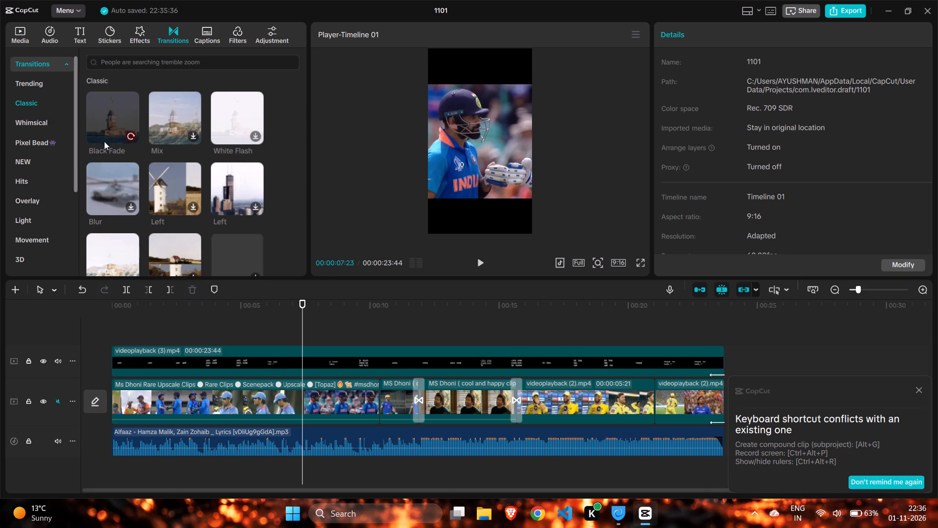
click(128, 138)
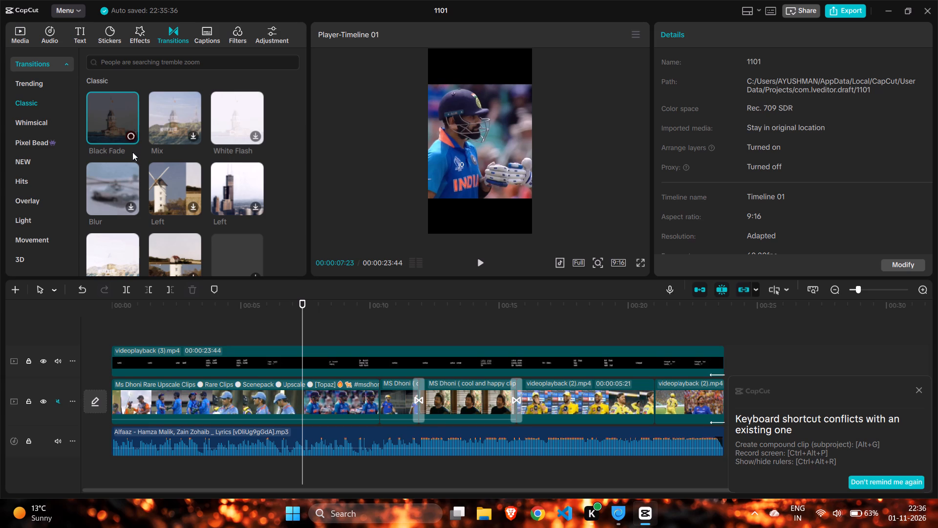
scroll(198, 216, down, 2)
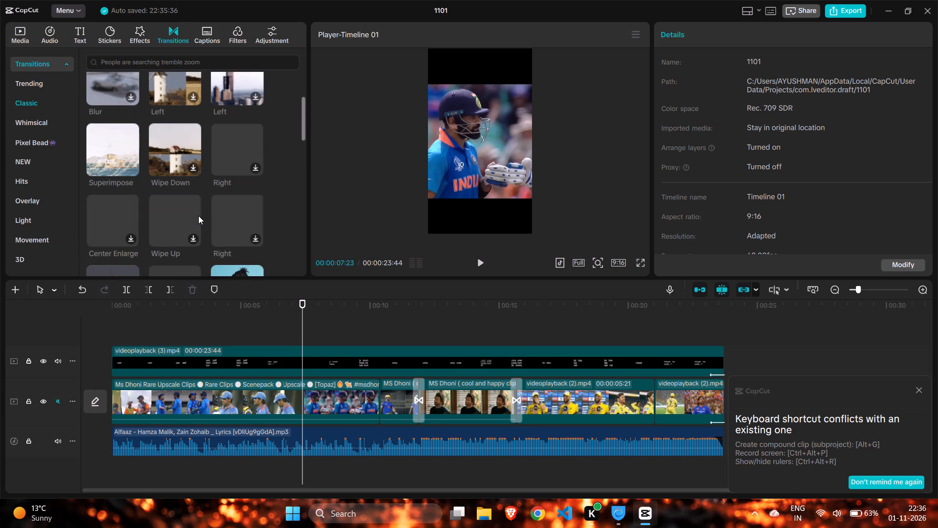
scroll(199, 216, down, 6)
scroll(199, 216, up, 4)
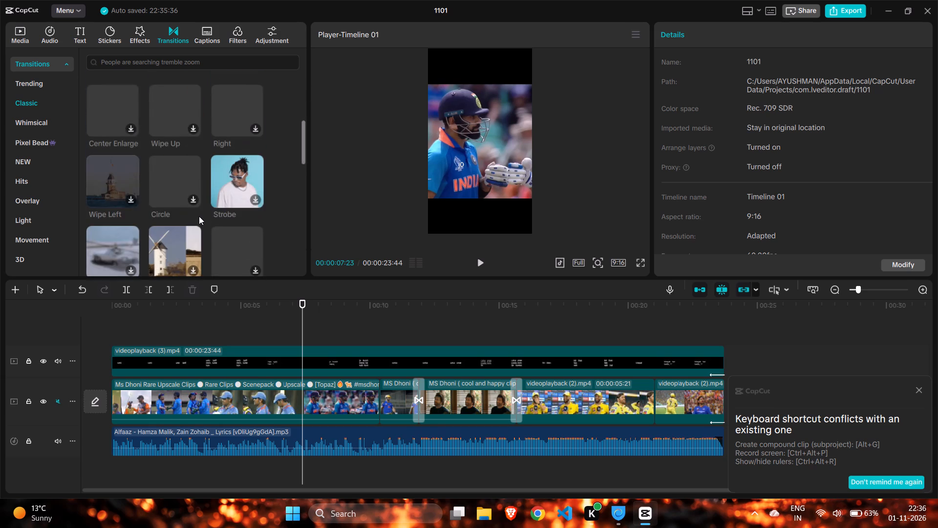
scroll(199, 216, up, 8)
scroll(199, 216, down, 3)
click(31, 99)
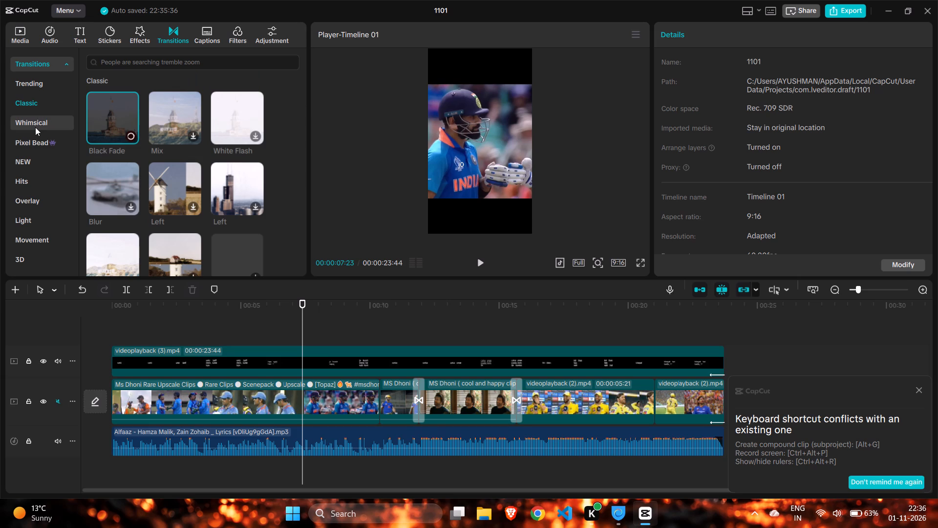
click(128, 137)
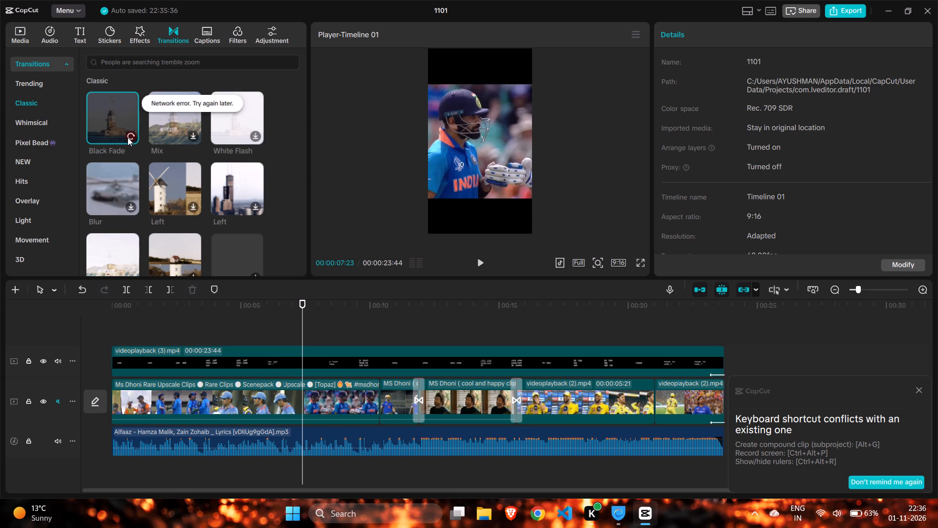
Switch the Wi-Fi connection back to the secured A15 phone hotspot.
click(844, 508)
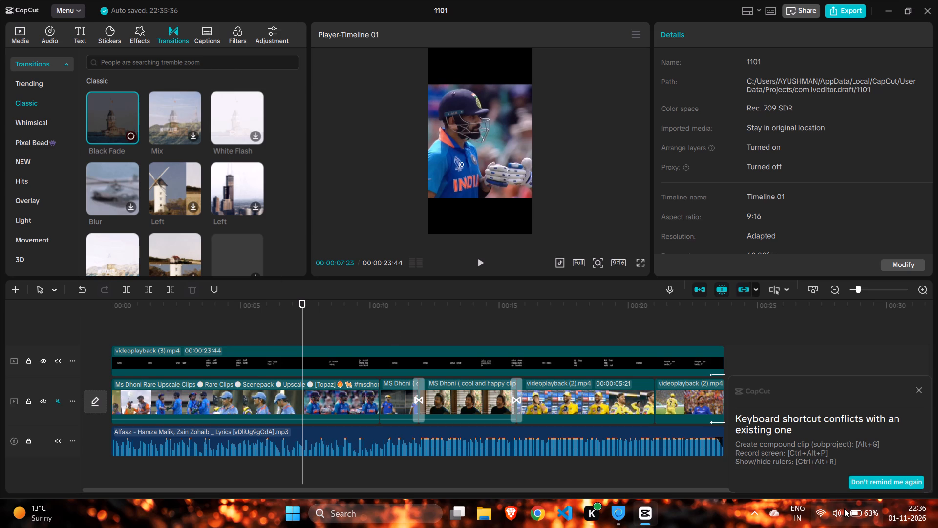
click(764, 284)
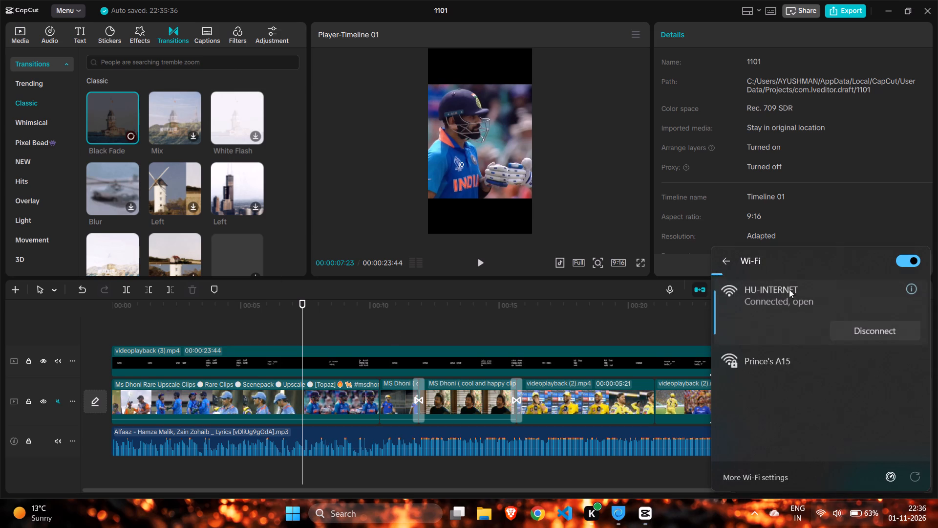
click(793, 351)
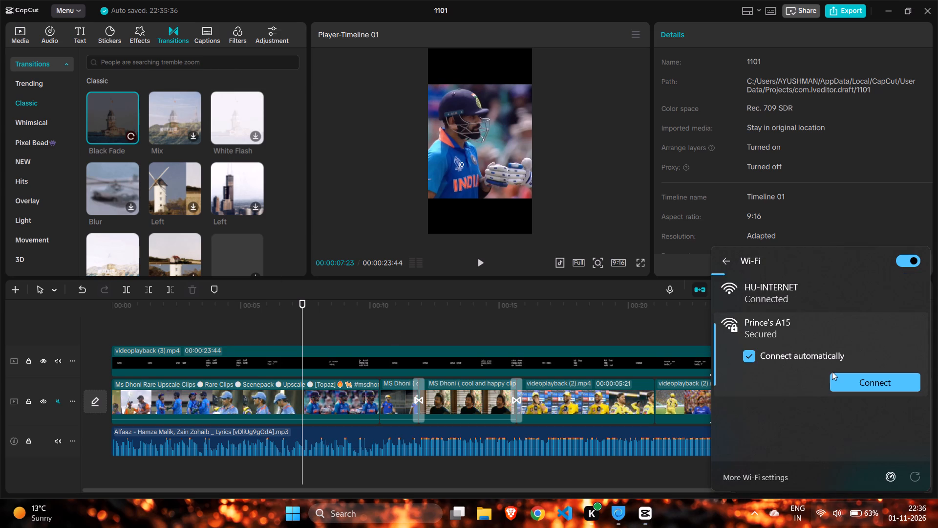
click(837, 374)
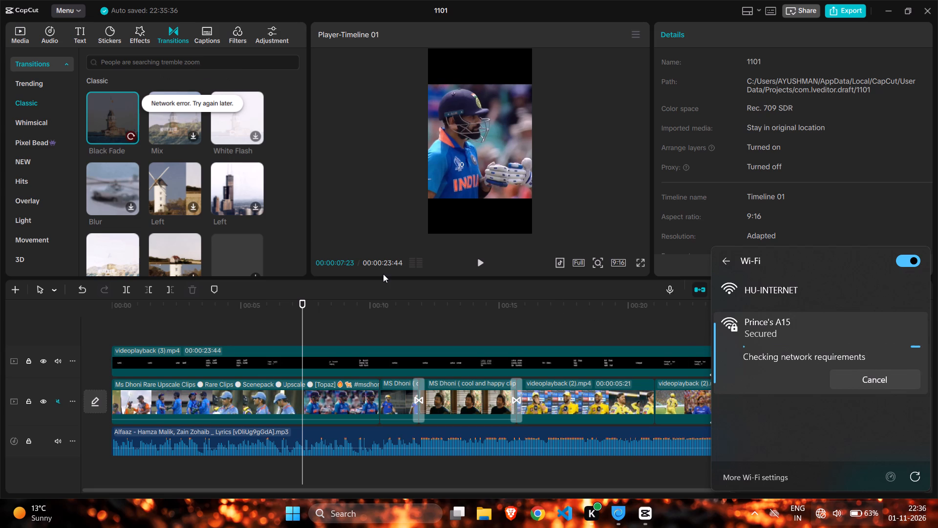
Download the Classic Black Fade transition and bring it to the MS Dhoni clips on the timeline.
click(131, 137)
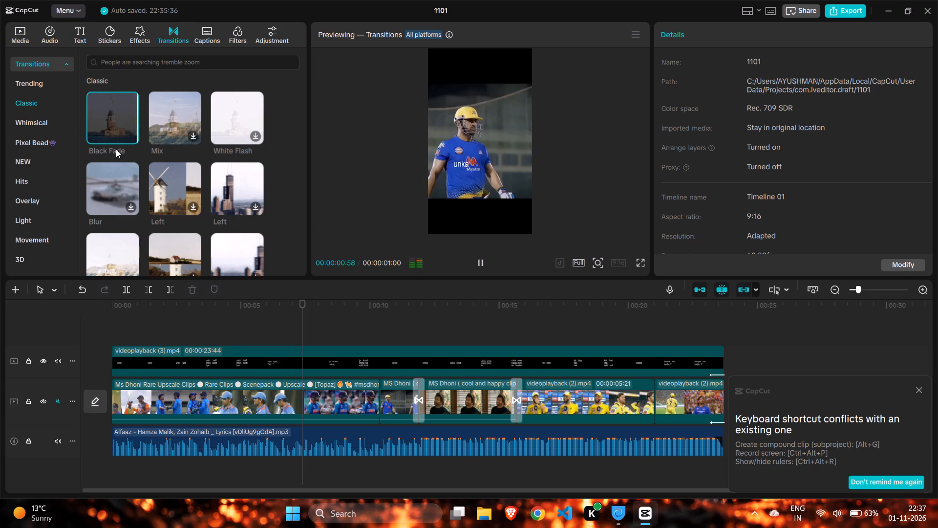
drag(121, 113, 330, 433)
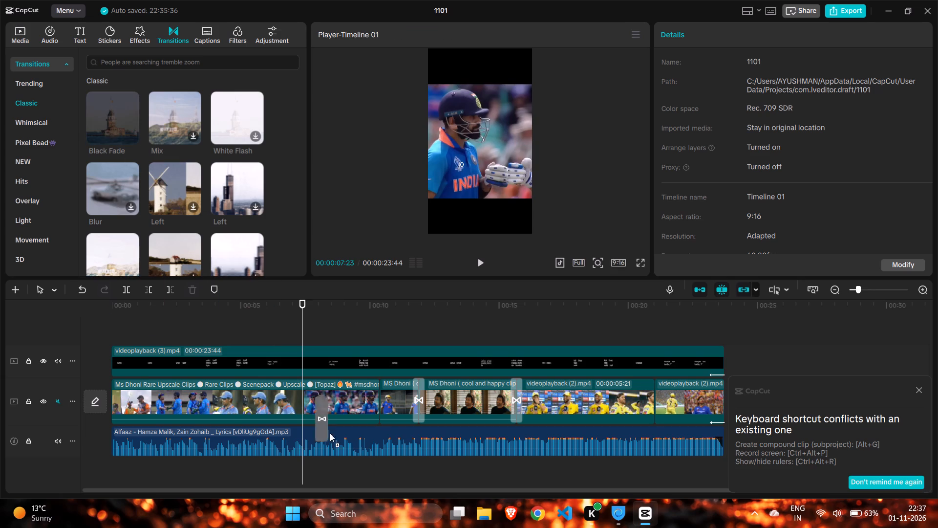
Add a Classic transition at the cut between the Ms Dhoni Rare Upscale clip and the clip after it, and preview it.
drag(330, 433, 375, 398)
click(359, 319)
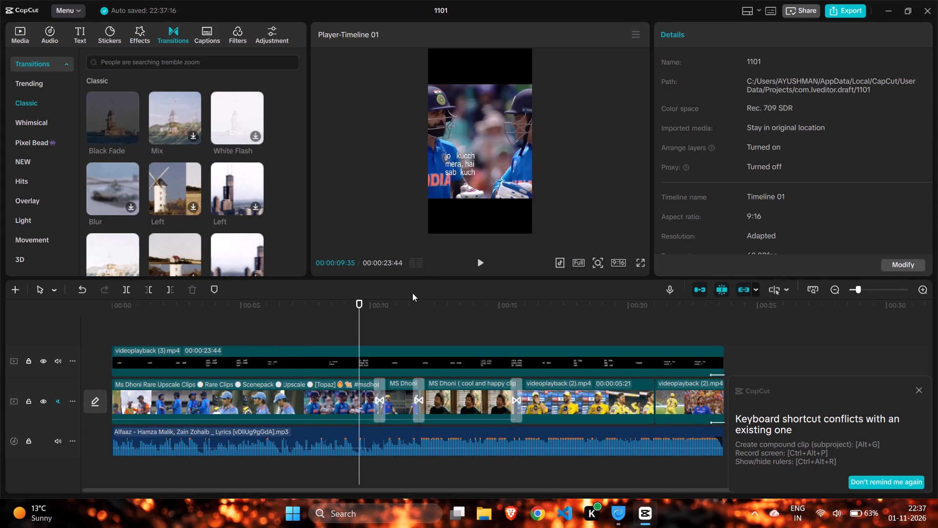
click(481, 262)
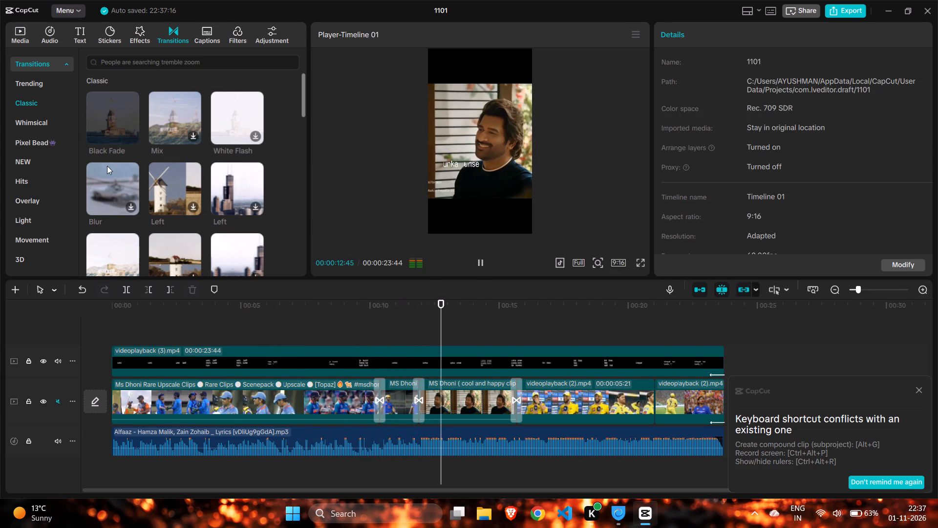
Apply Black Fade transitions at the start of the first videoplayback (2) clip and at the cut between the two videoplayback (2) clips.
drag(114, 105, 484, 387)
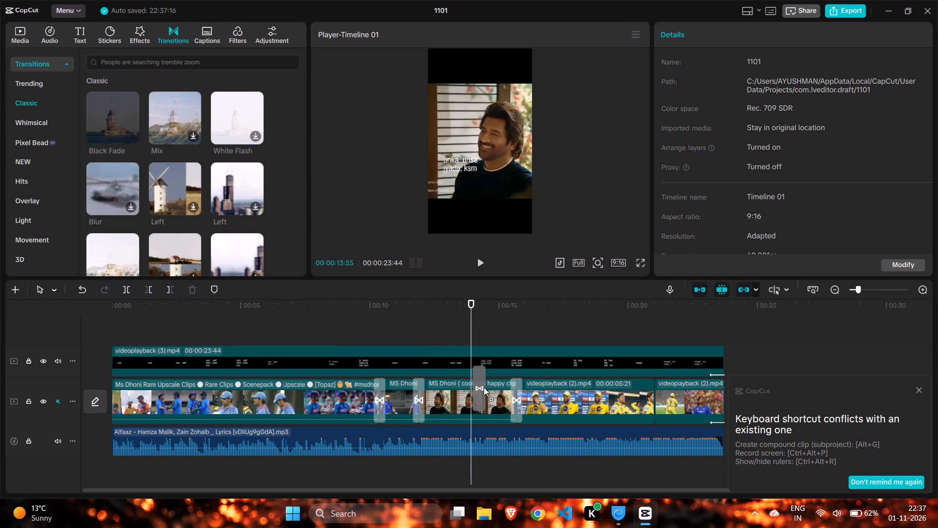
drag(484, 387, 512, 396)
drag(105, 132, 206, 171)
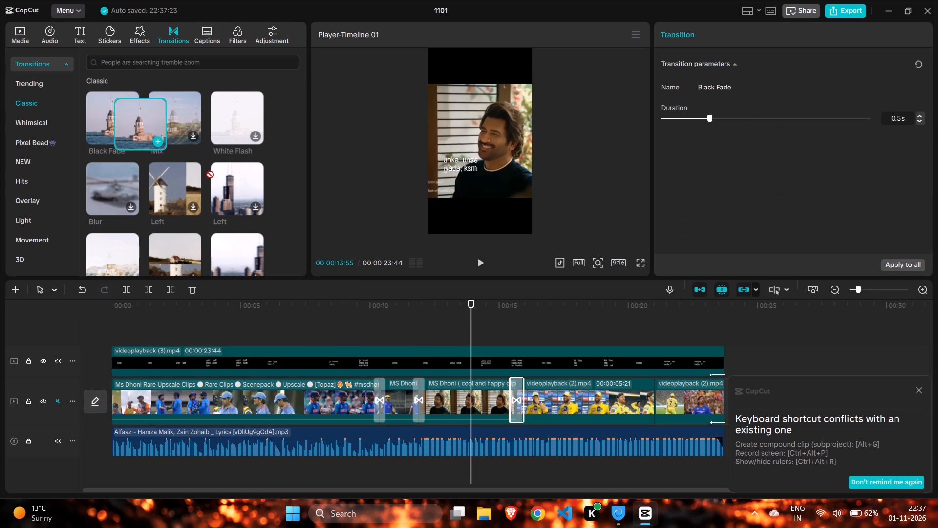
drag(206, 171, 650, 396)
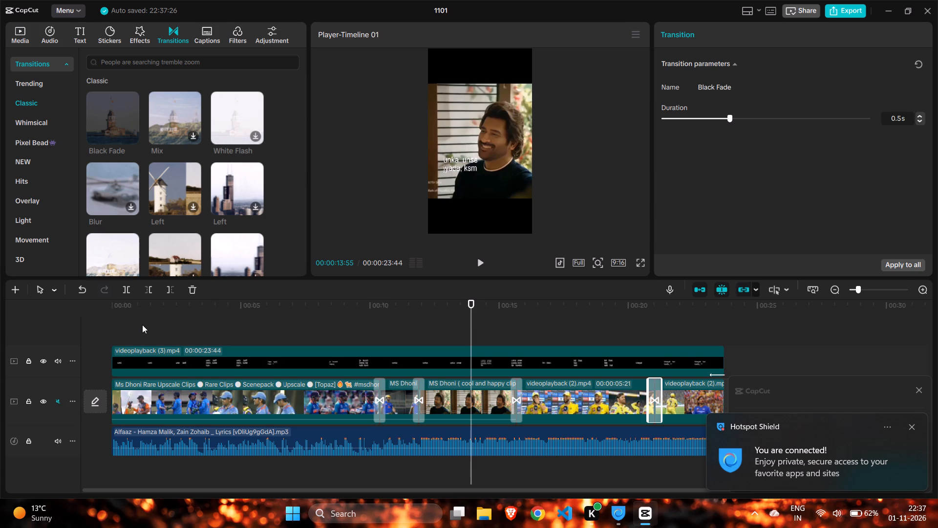
Split the opening Ms Dhoni Rare Upscale clip at 00:00:00:47, where the shot changes.
click(124, 336)
drag(124, 334, 107, 330)
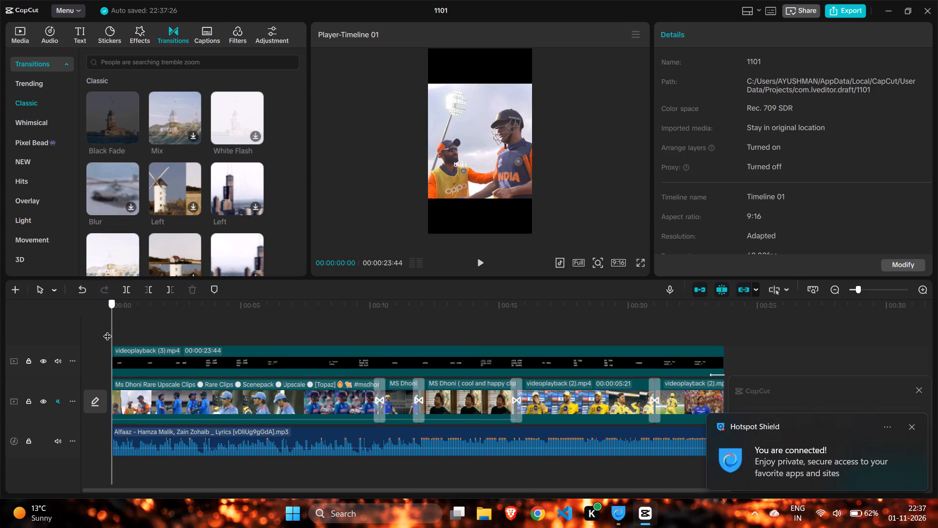
drag(107, 330, 134, 337)
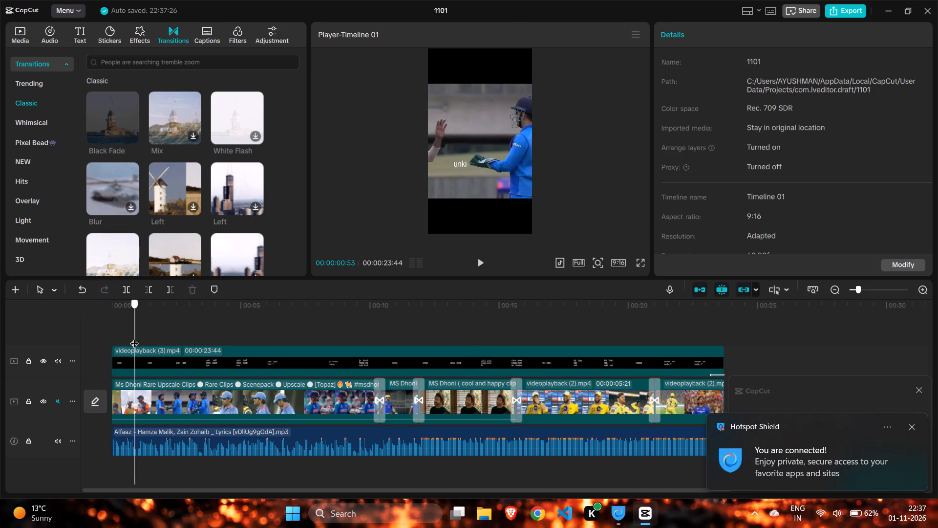
drag(134, 337, 132, 337)
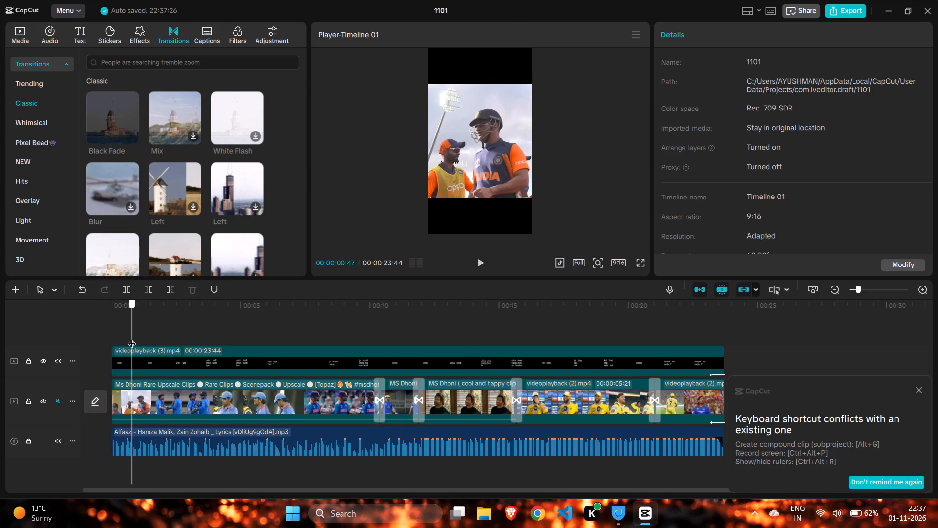
drag(132, 337, 132, 337)
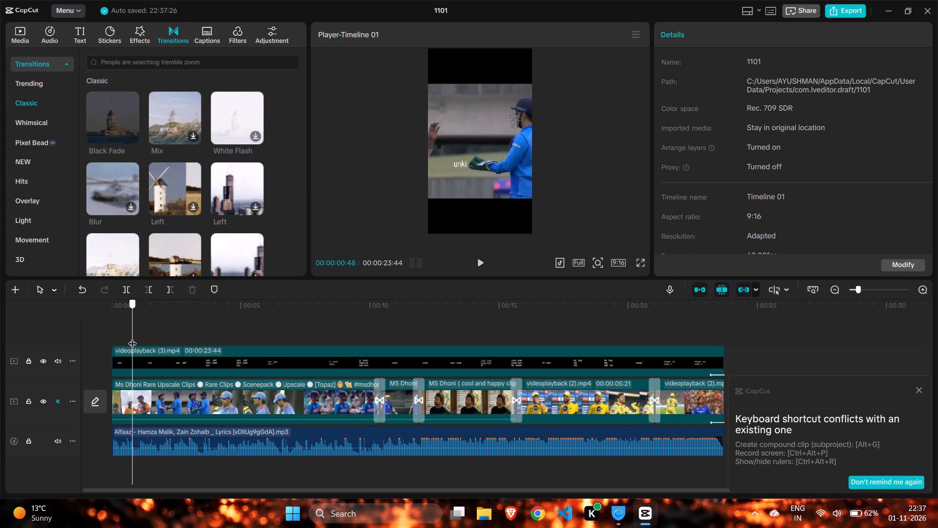
drag(132, 337, 132, 337)
click(149, 397)
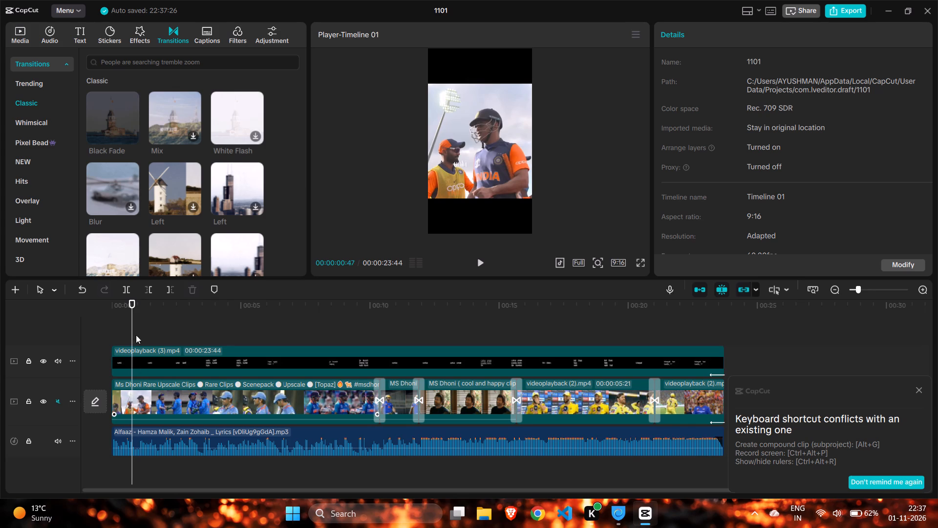
click(132, 290)
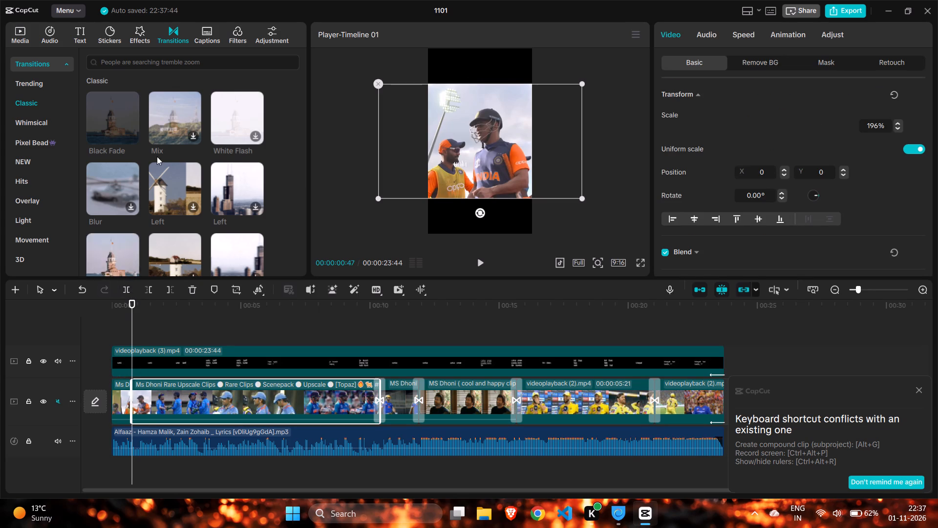
Add a Black Fade transition at the new 00:00:00:47 cut and preview it from the beginning.
drag(101, 123, 127, 408)
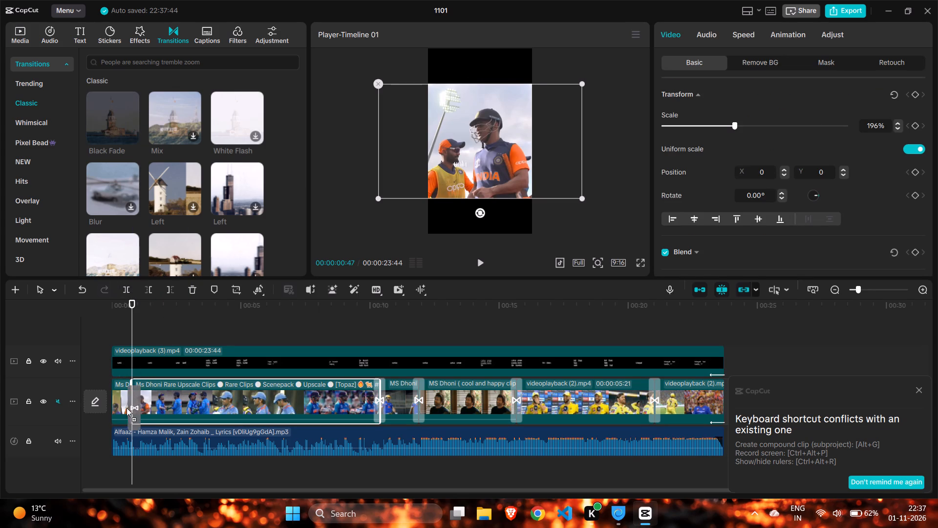
drag(127, 408, 126, 406)
click(113, 307)
click(478, 258)
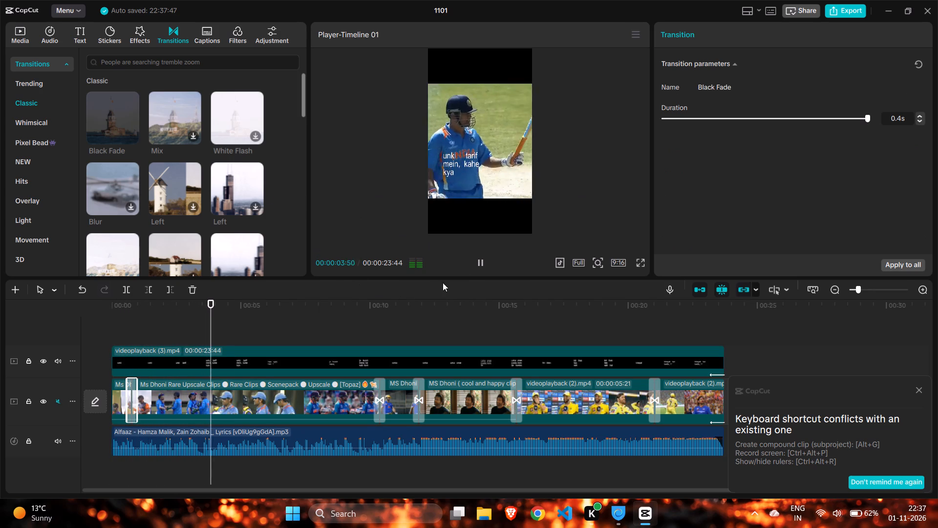
click(478, 262)
Split the Ms Dhoni Rare Upscale clip at the next shot change, at 00:00:03:10.
click(212, 329)
drag(212, 329, 205, 330)
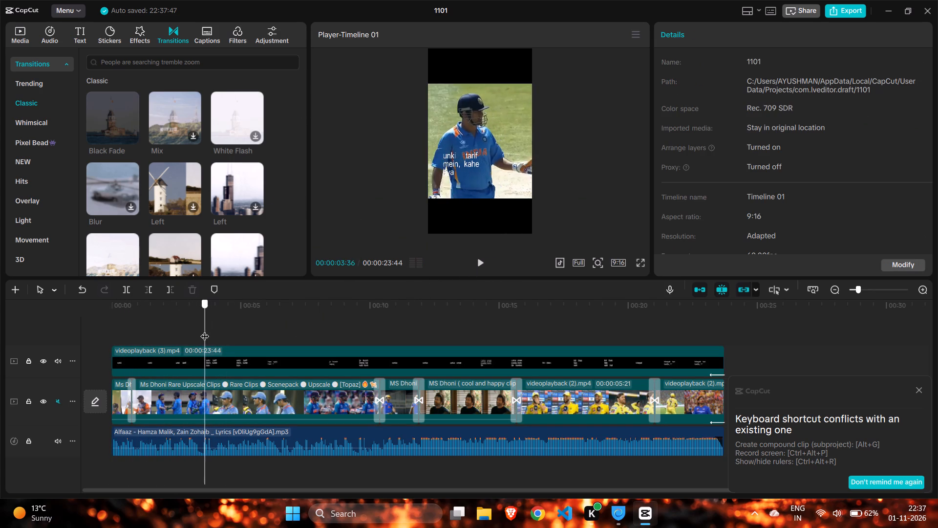
drag(205, 330, 199, 330)
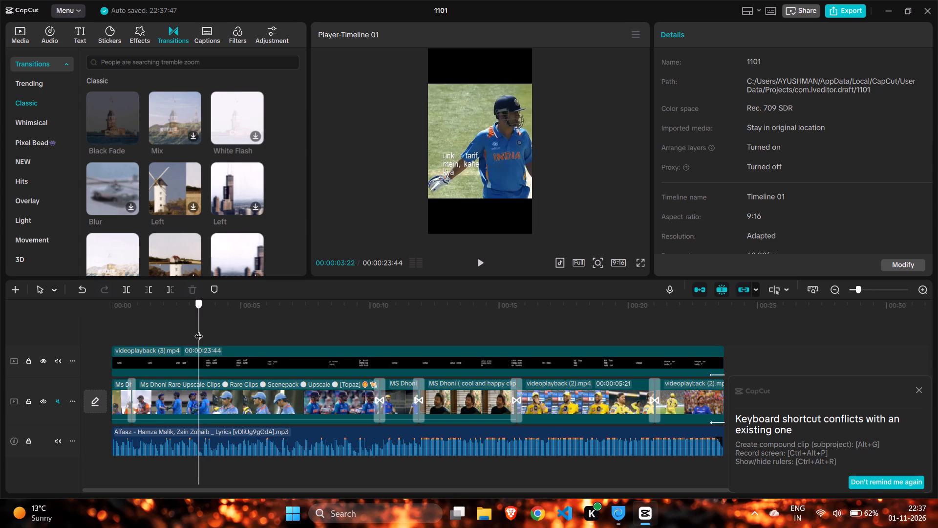
drag(199, 330, 192, 330)
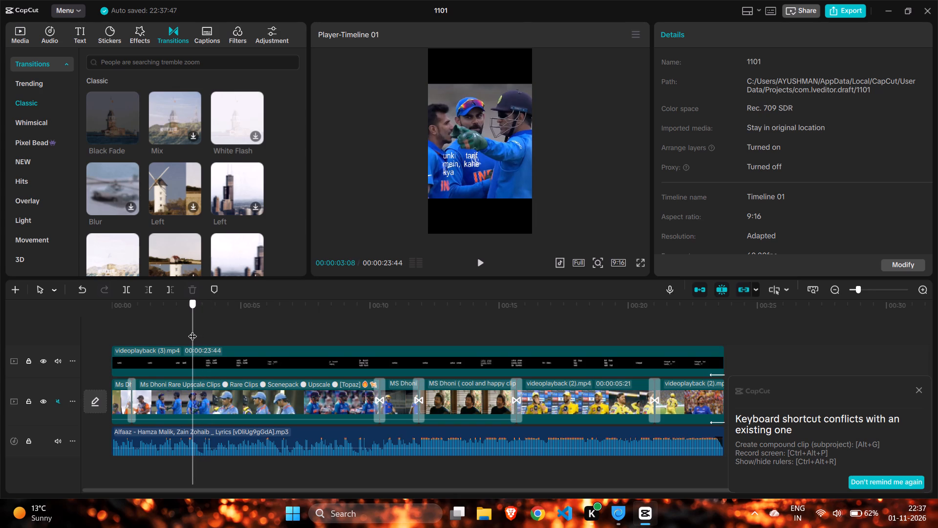
drag(192, 330, 192, 331)
drag(192, 331, 193, 333)
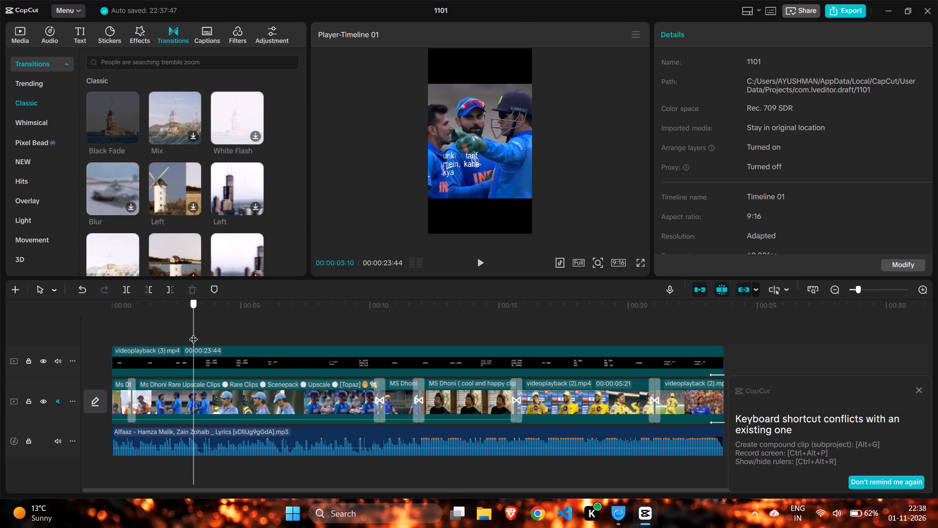
drag(193, 333, 194, 333)
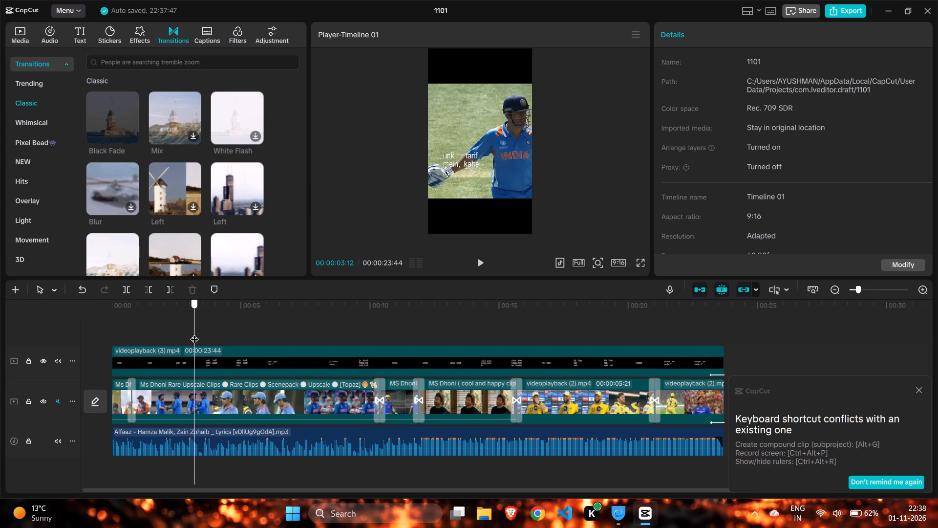
drag(194, 333, 193, 333)
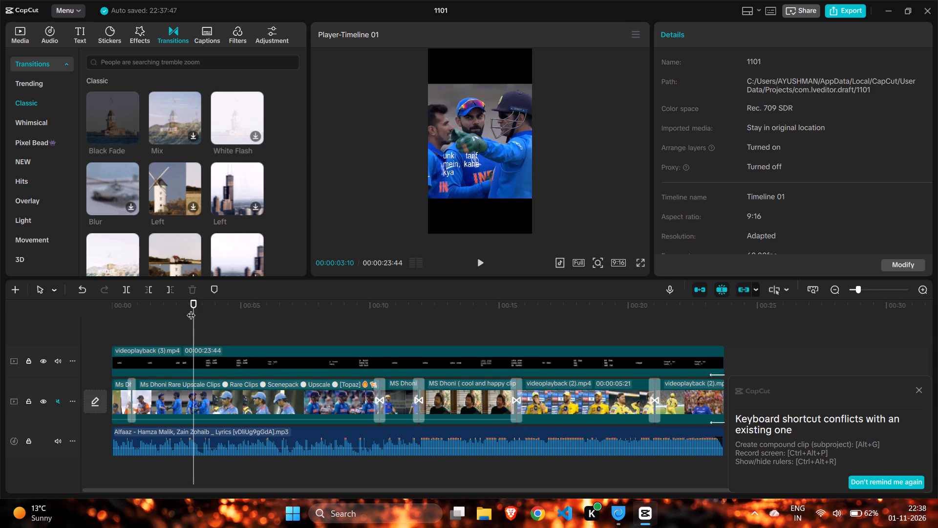
click(129, 286)
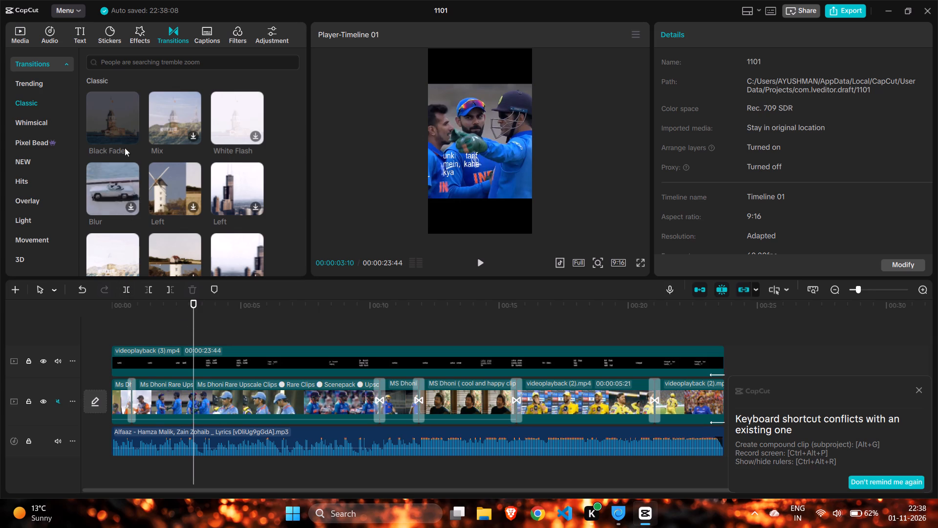
Add a Black Fade transition at the 00:00:03:10 cut and preview it from shortly before the cut, and again from the beginning.
drag(114, 113, 189, 404)
click(183, 306)
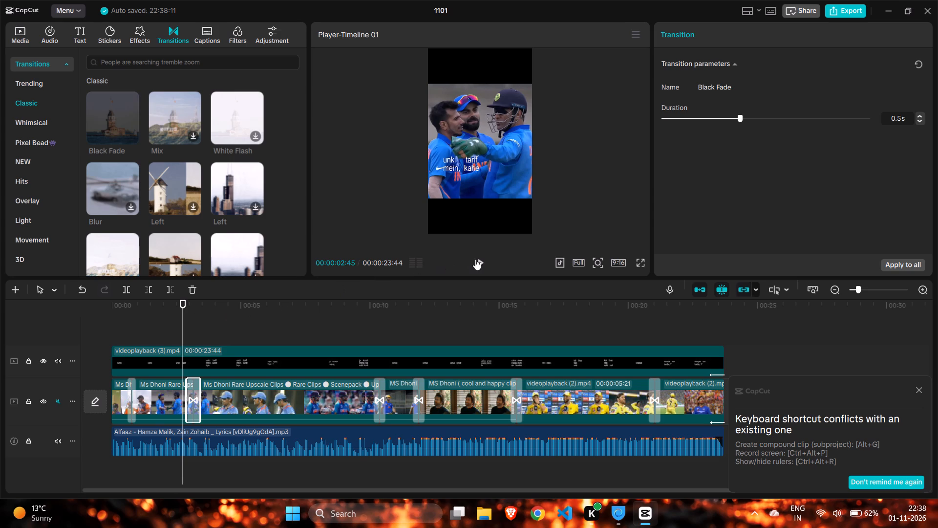
click(478, 260)
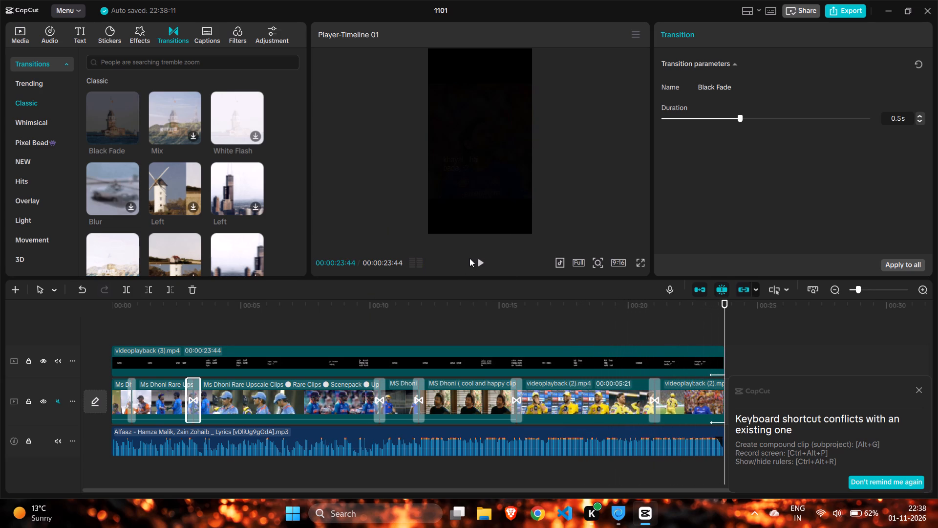
click(148, 313)
drag(147, 314, 104, 318)
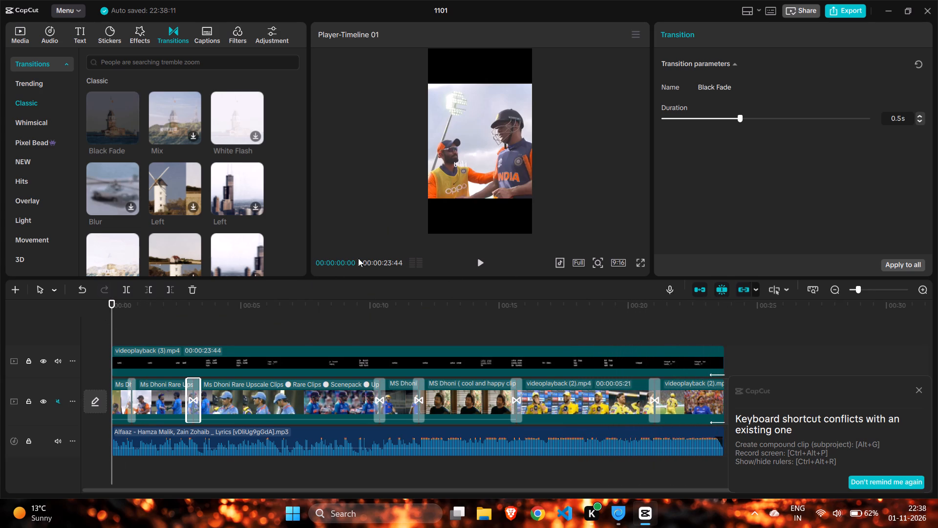
click(488, 260)
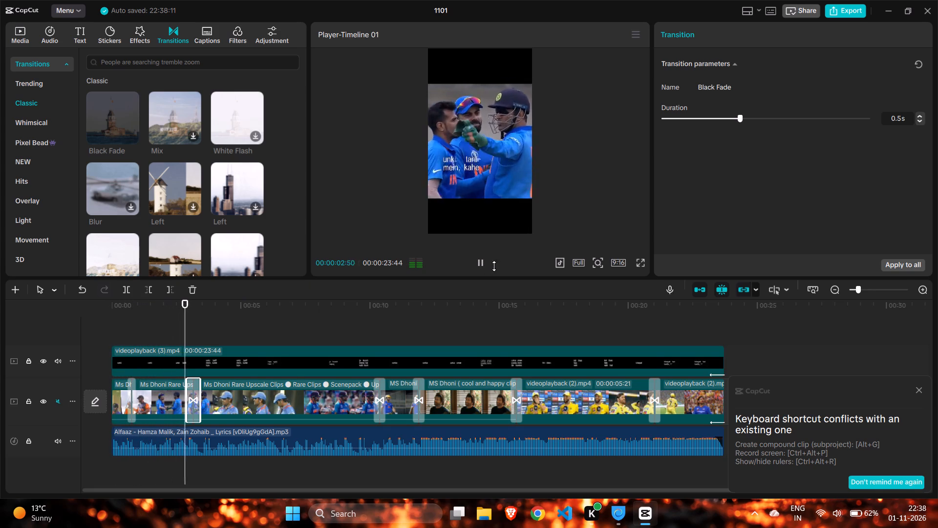
Play the whole video in full screen from the beginning to review the transitions and lyrics.
click(175, 317)
drag(174, 318, 40, 313)
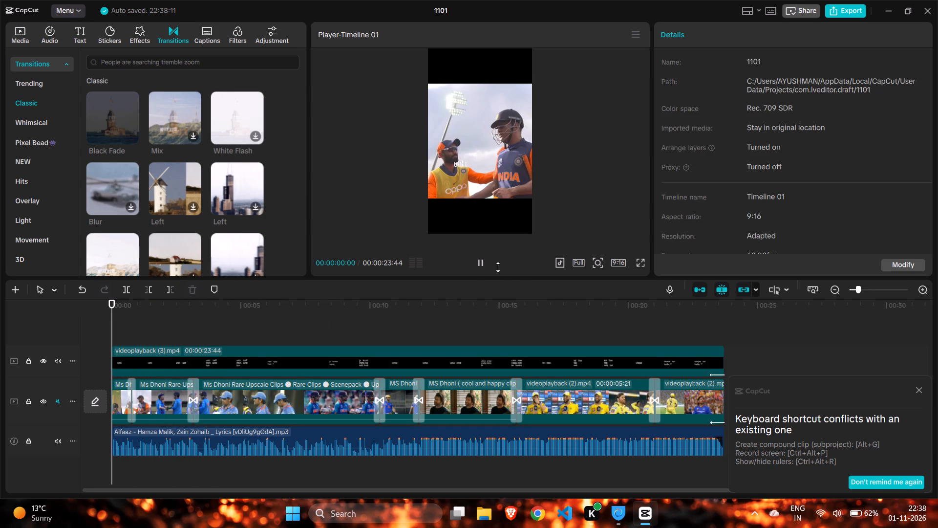
click(643, 263)
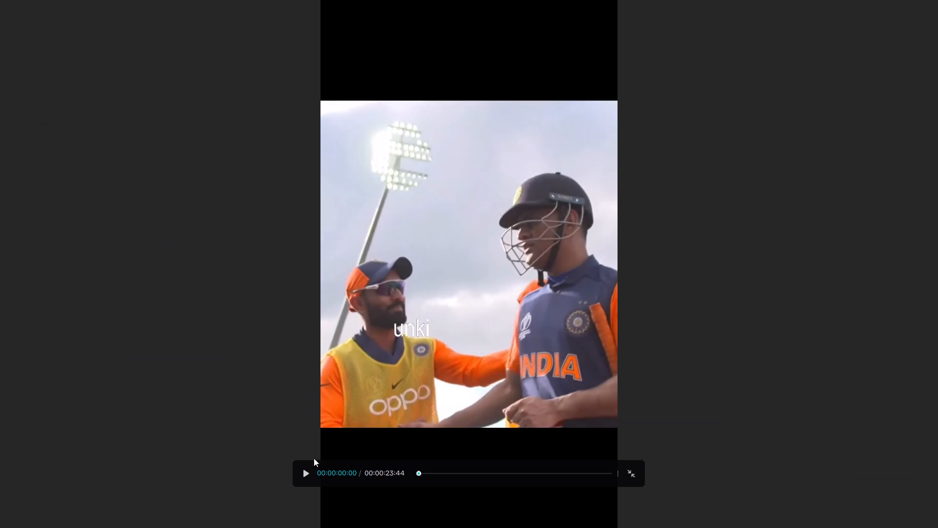
click(308, 473)
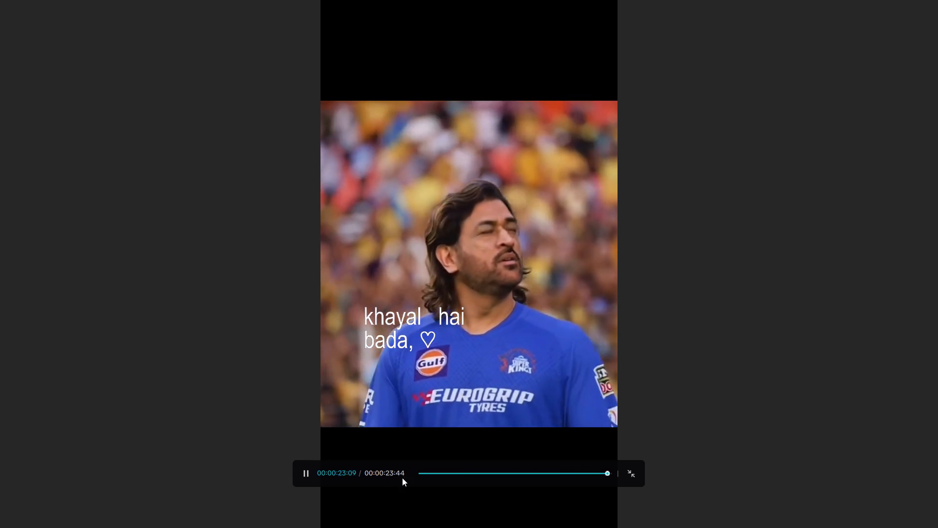
Leave the full-screen preview and open the video effects library.
click(636, 469)
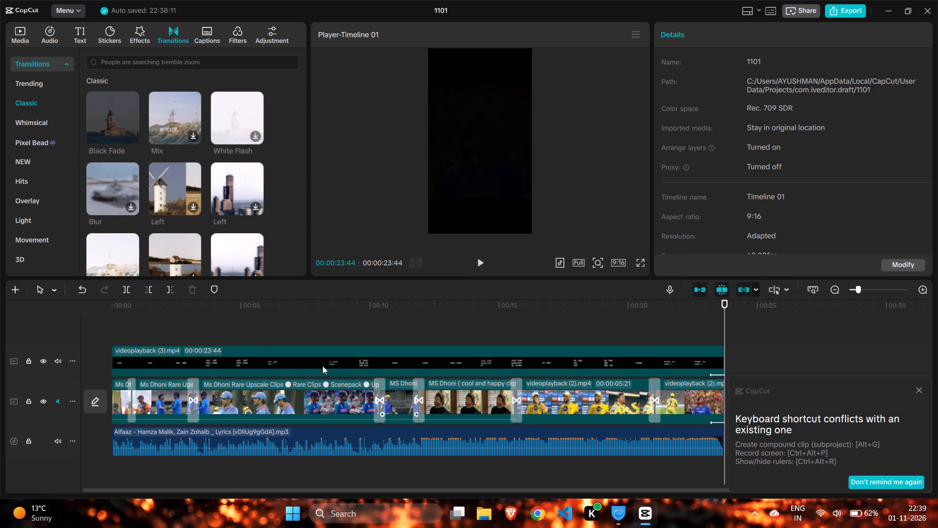
click(134, 37)
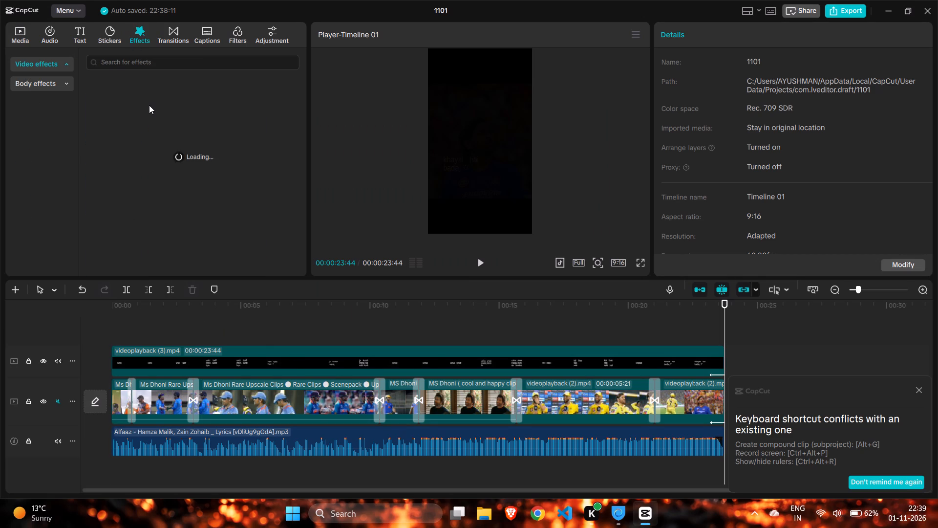
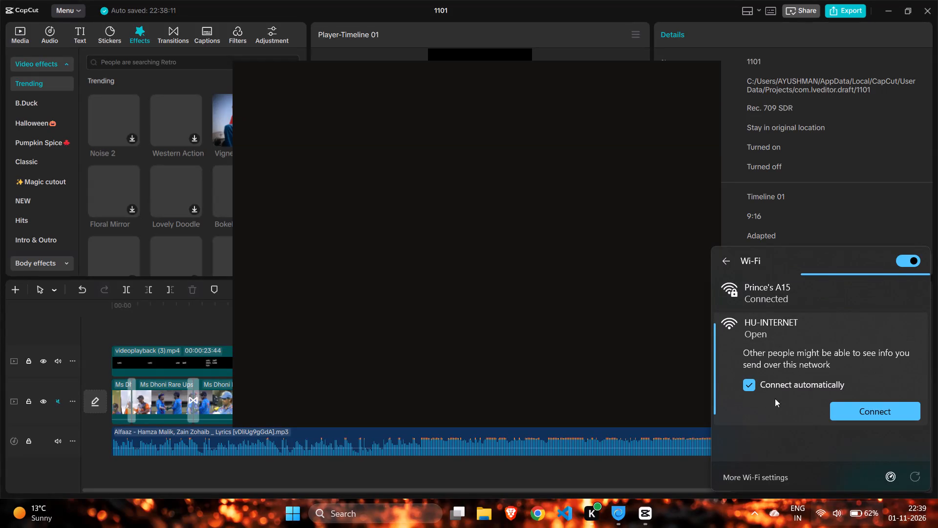
Connect the computer to the open HU-INTERNET Wi-Fi network and return to the video timeline.
click(844, 409)
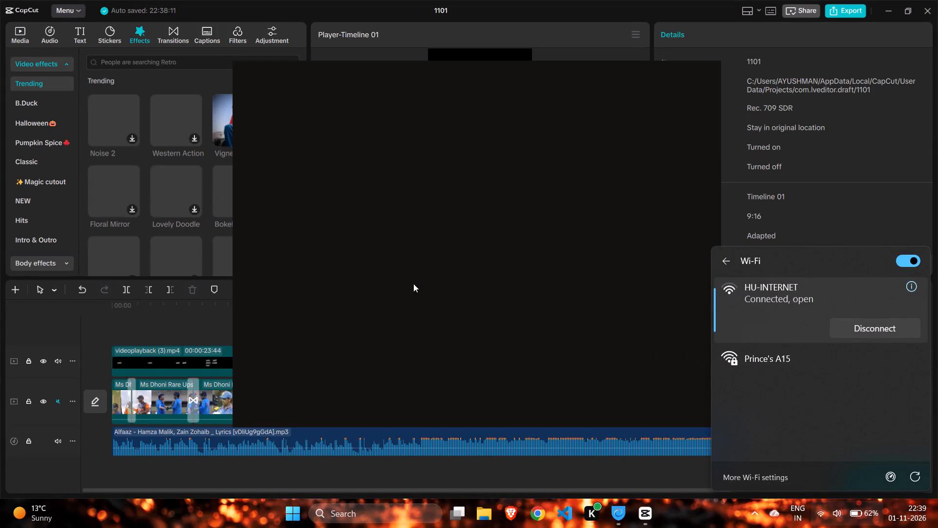
click(207, 319)
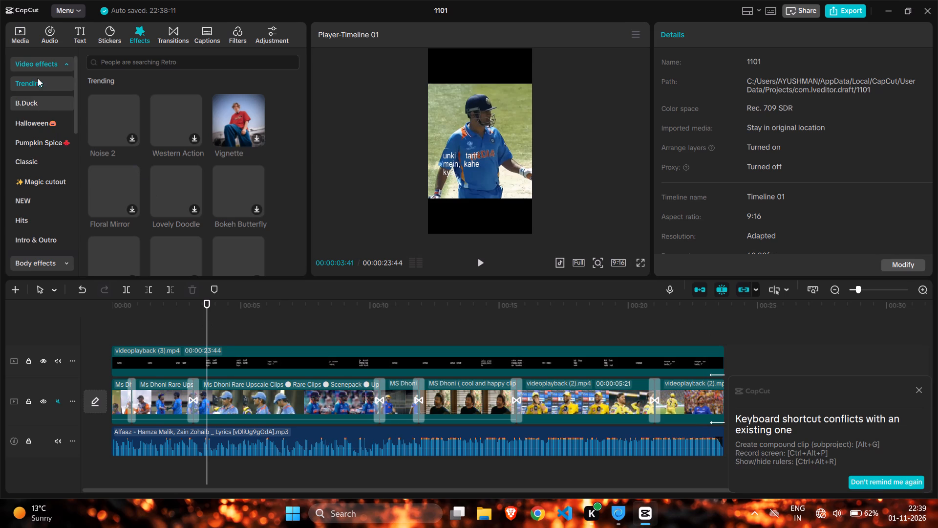
Search the video effects library for "shake" using the recent searches.
scroll(48, 85, up, 7)
click(137, 57)
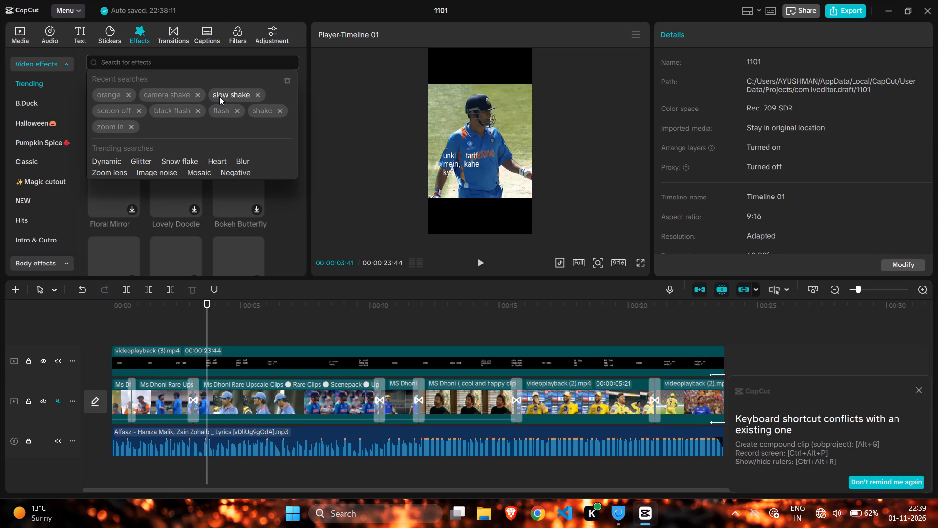
click(261, 112)
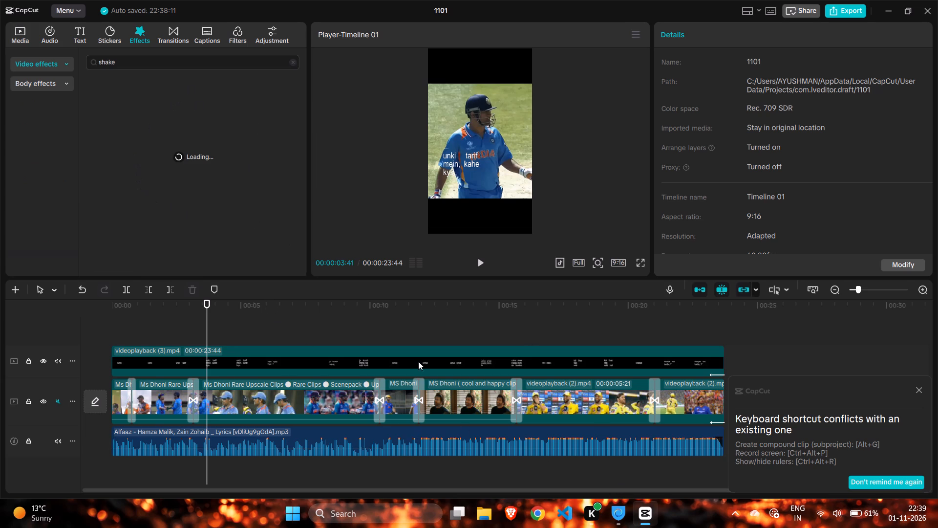
Dismiss the keyboard shortcut conflict notice.
click(917, 390)
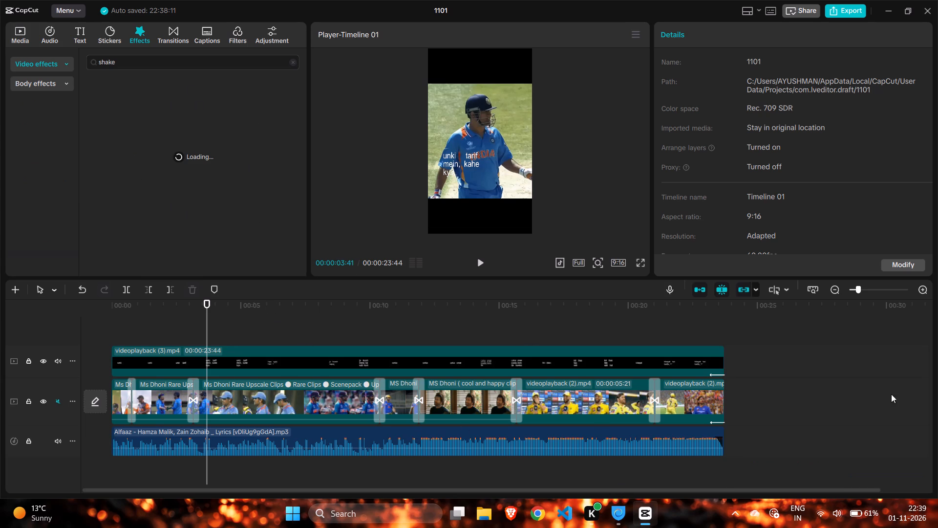
Look through the trending body effects and the B.Duck and Trending video effects for an effect that suits the video.
click(33, 79)
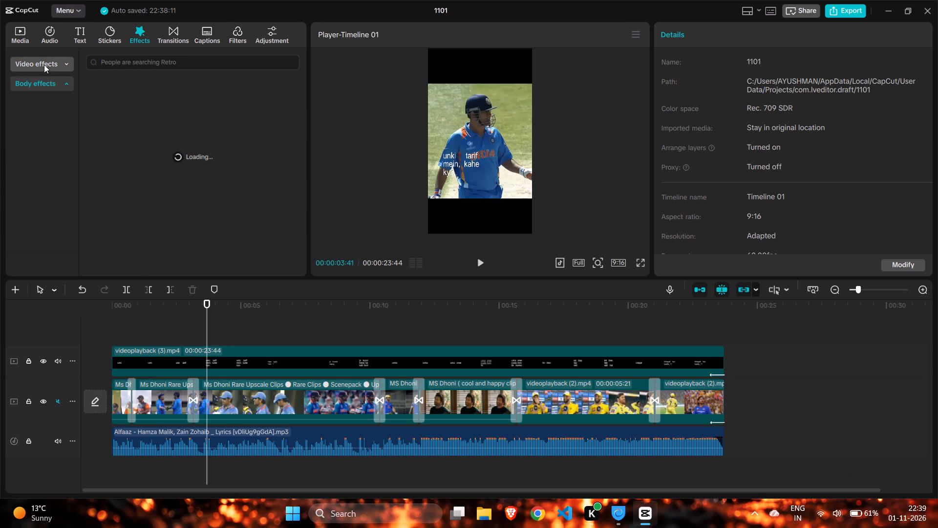
click(44, 65)
click(51, 100)
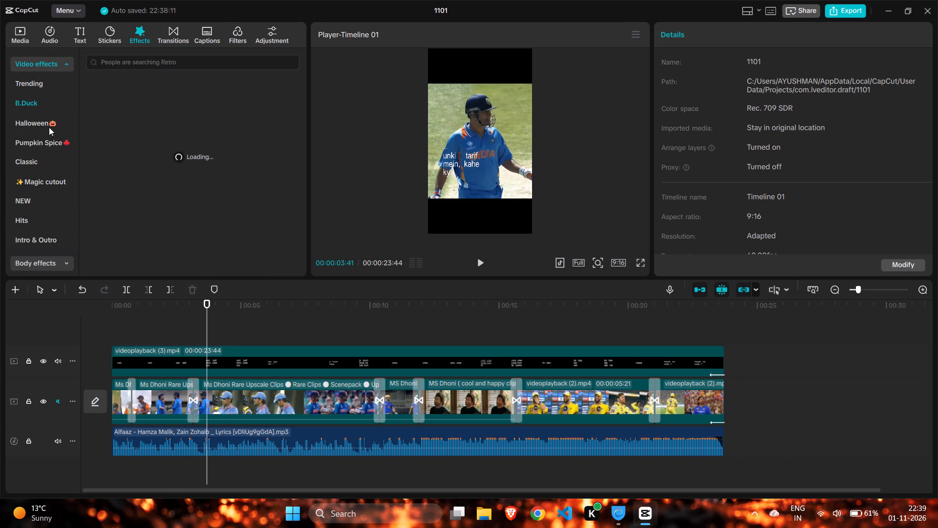
click(48, 128)
scroll(130, 169, down, 3)
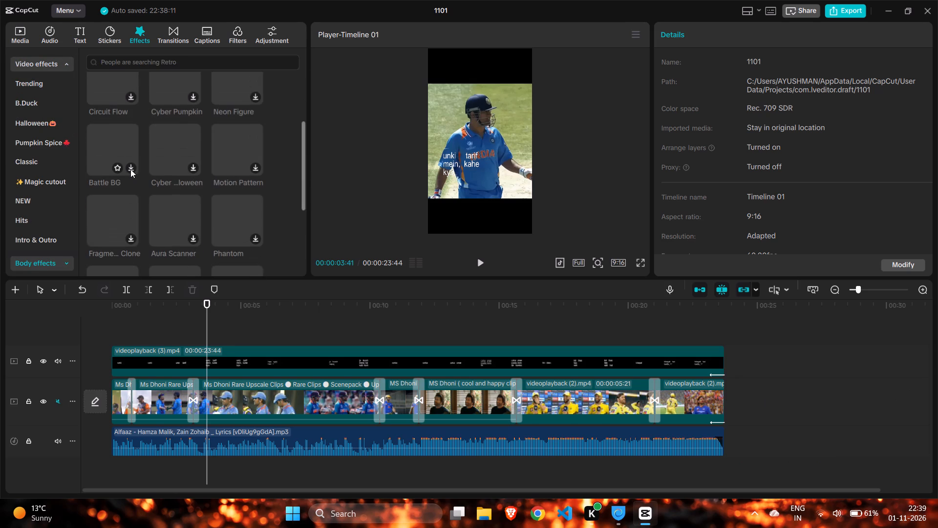
scroll(130, 169, up, 7)
scroll(130, 169, down, 7)
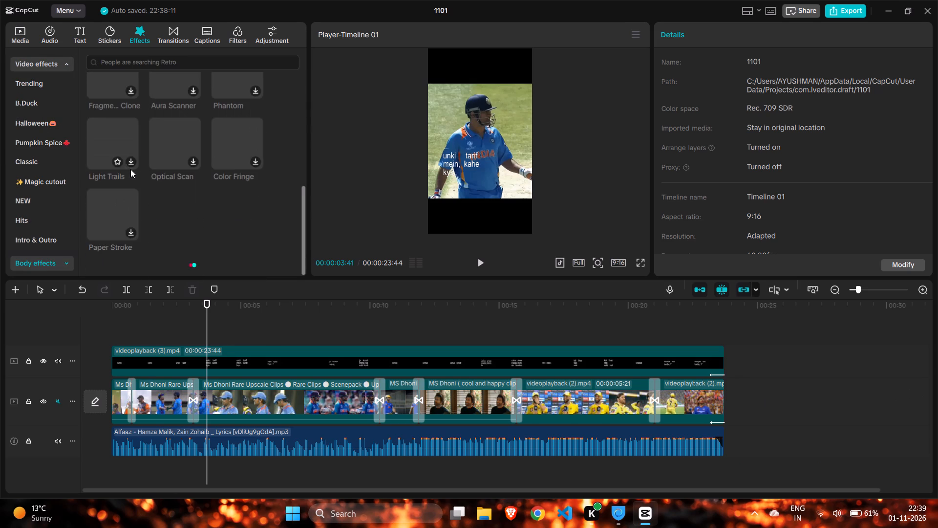
click(40, 199)
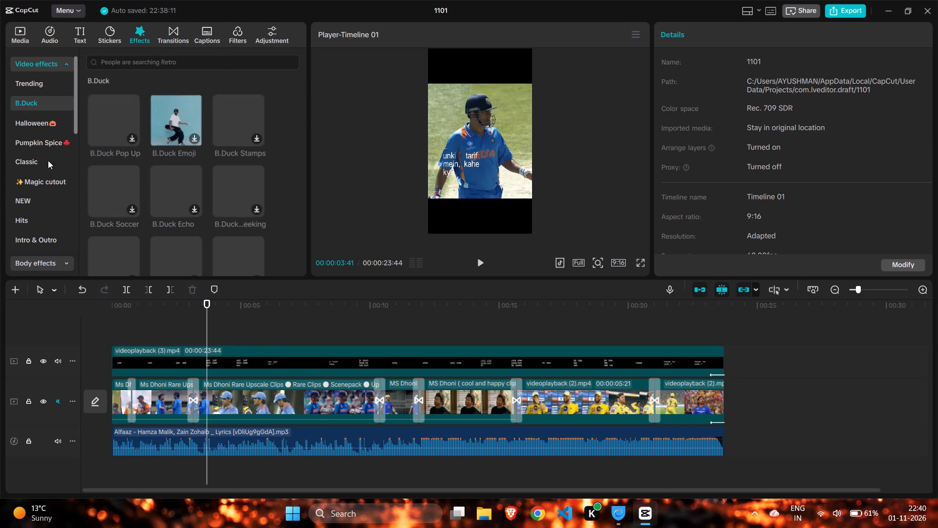
scroll(140, 183, down, 3)
scroll(140, 183, up, 3)
click(42, 83)
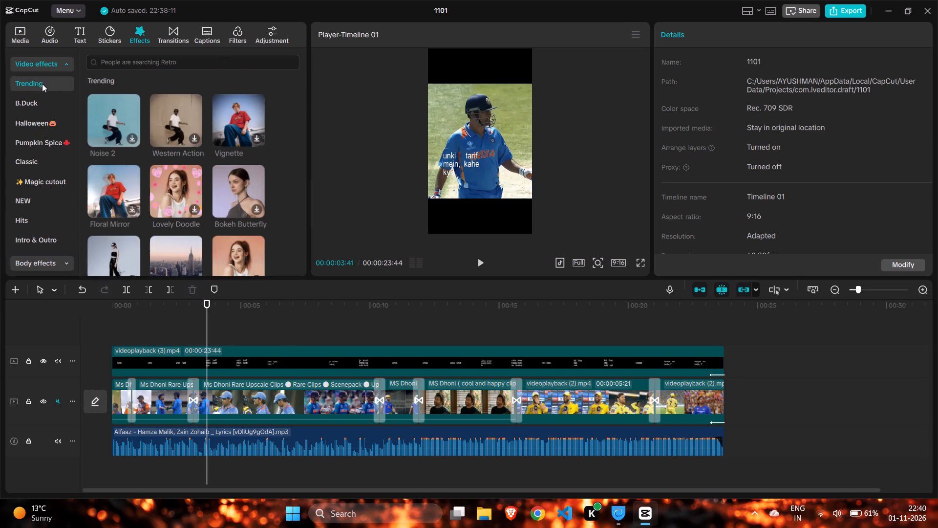
Search the effects library for "shake" again.
click(121, 59)
click(269, 107)
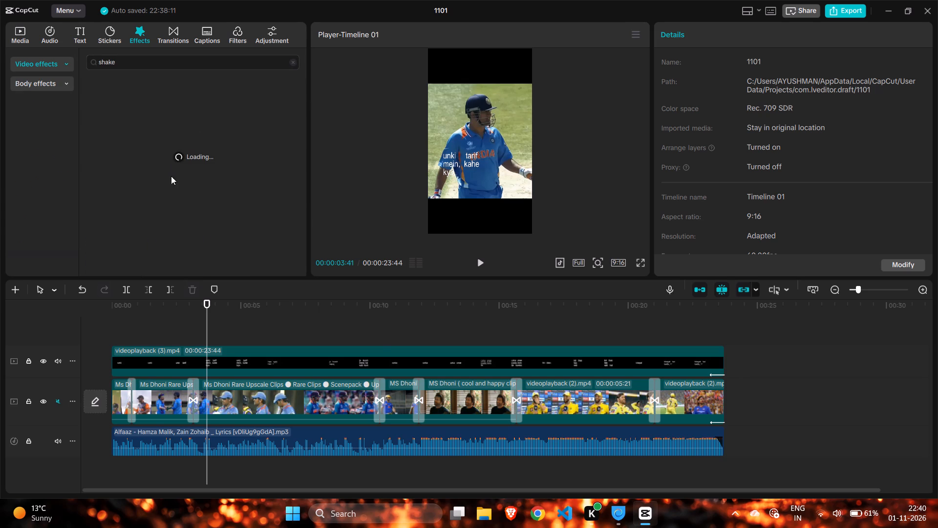
click(831, 513)
Return the playhead to the start of the timeline at 00:00:00:00.
click(478, 325)
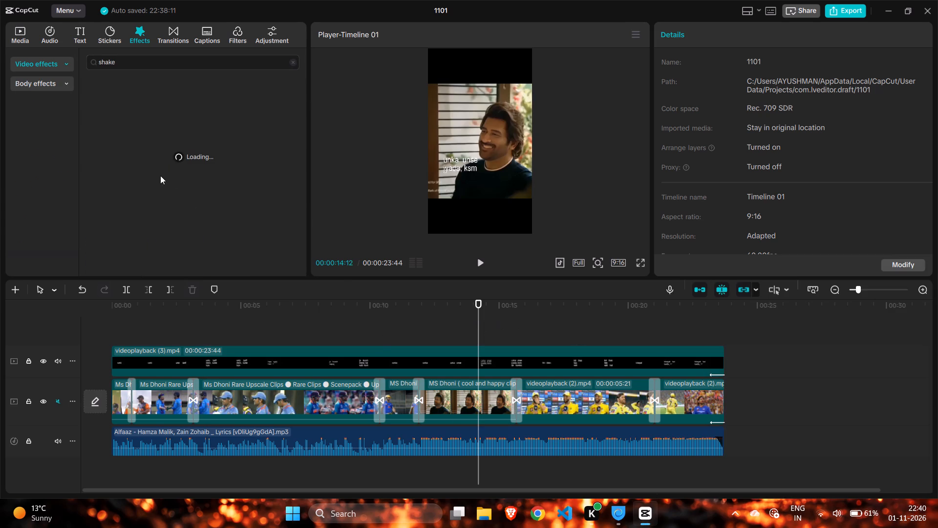
click(148, 318)
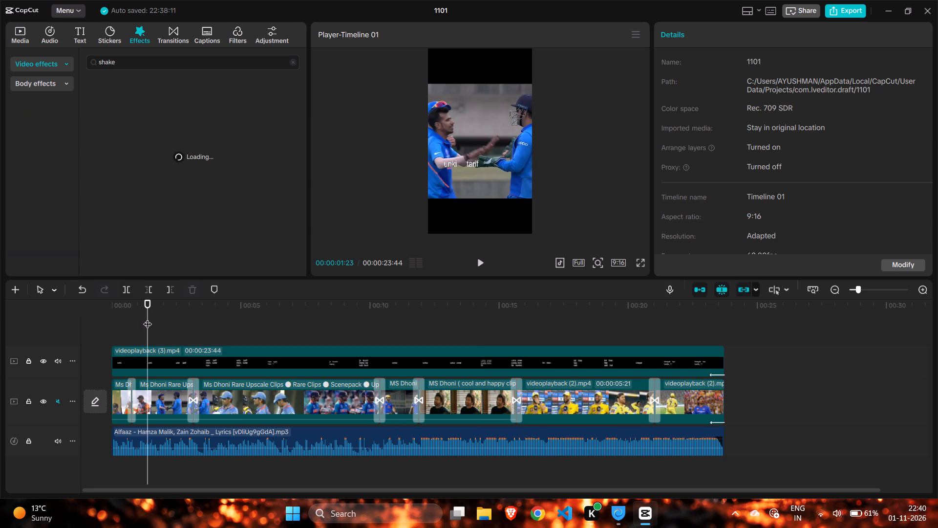
drag(148, 318, 73, 322)
Check the Trending and Hits body effects and the B.Duck and Wild Pics video effects for a usable effect.
click(28, 84)
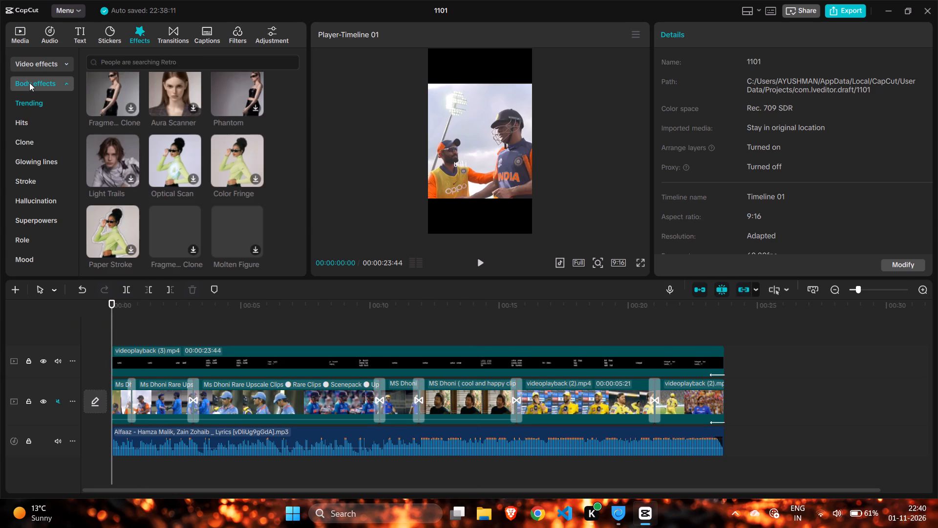
click(35, 128)
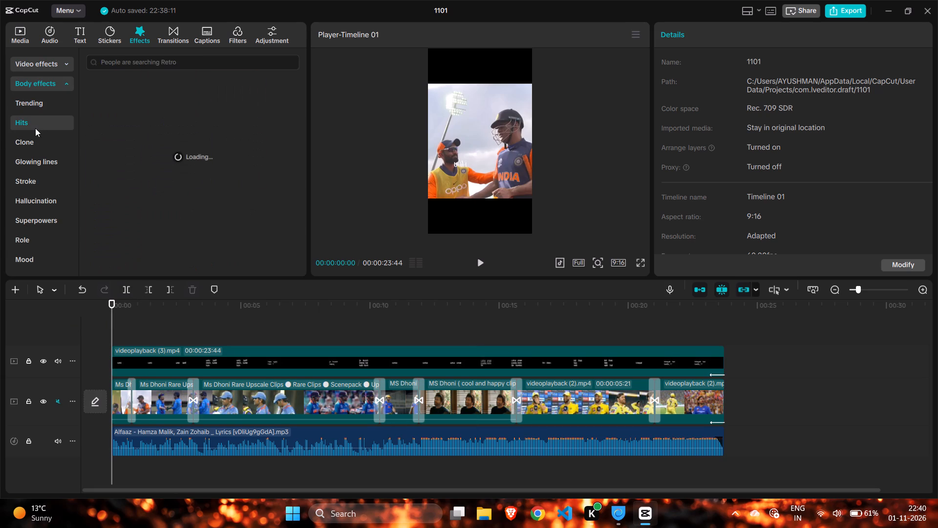
click(35, 109)
click(51, 61)
click(49, 100)
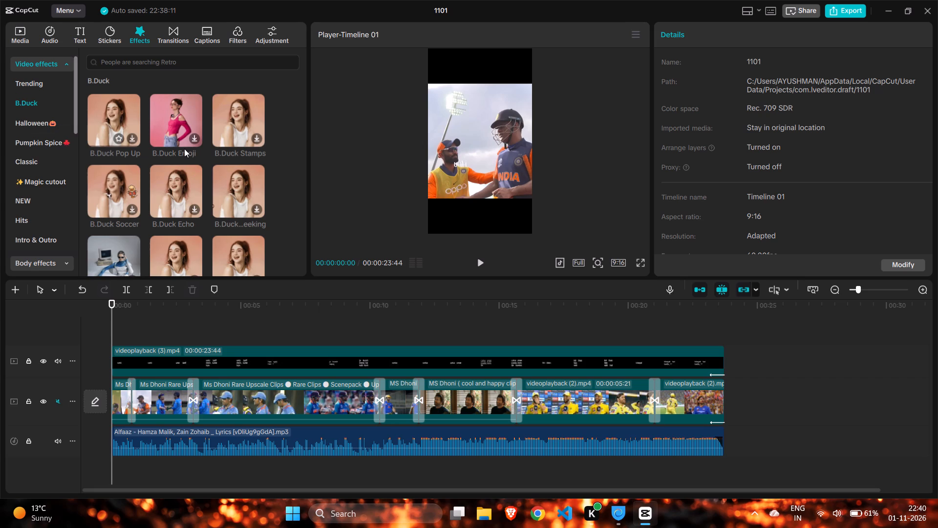
scroll(40, 207, down, 1)
click(33, 183)
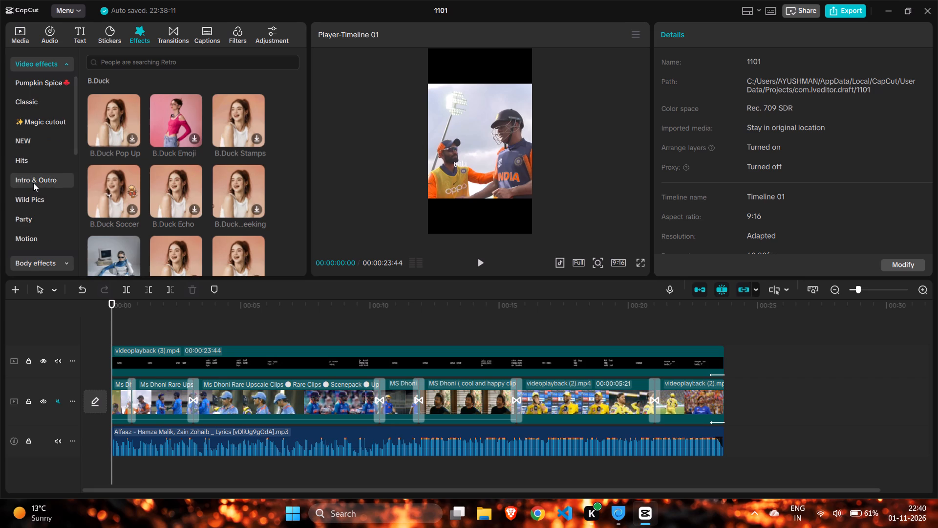
click(31, 205)
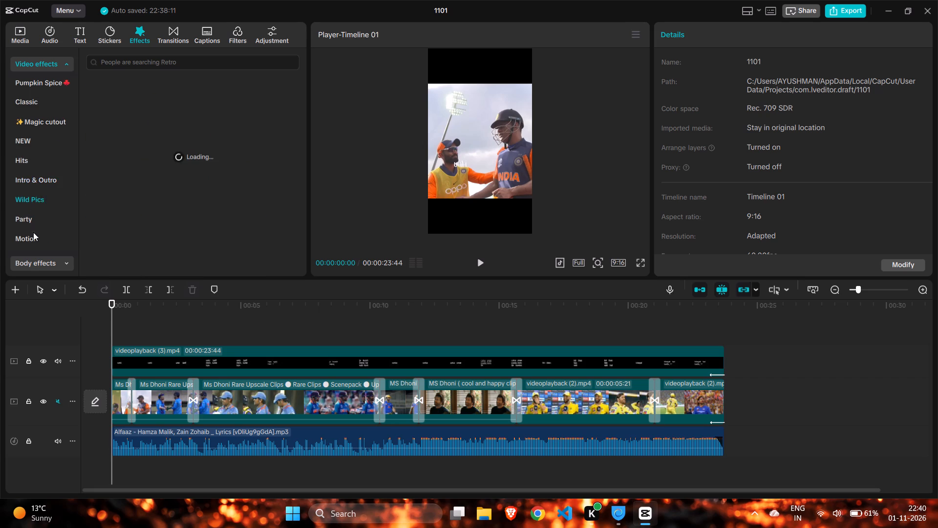
Examine the Motion video effects and the remaining effect categories for a shake or zoom style effect.
click(33, 240)
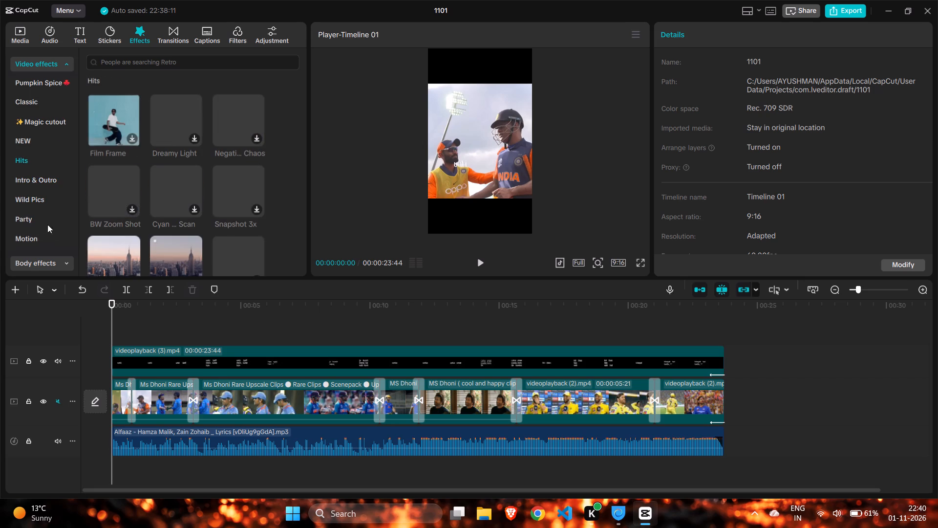
scroll(26, 220, down, 1)
scroll(26, 220, up, 1)
scroll(26, 220, down, 1)
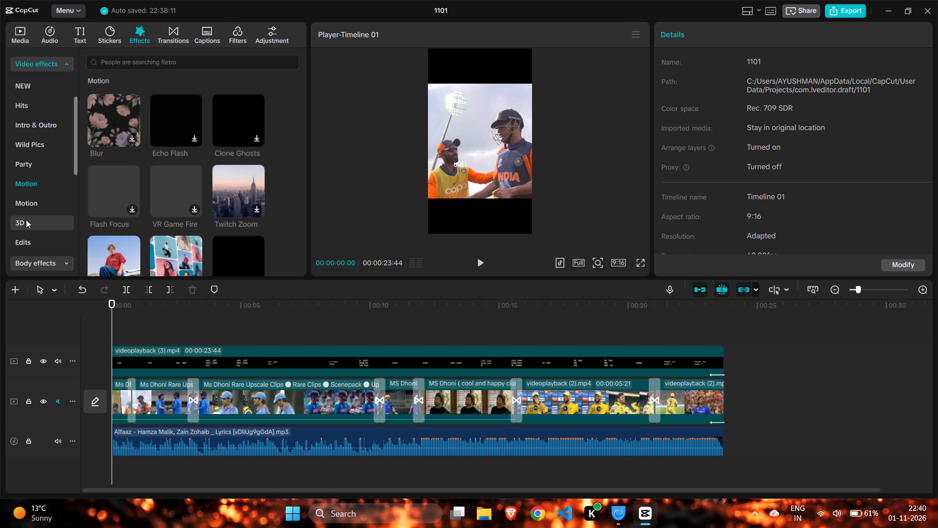
scroll(26, 220, down, 1)
scroll(162, 221, down, 9)
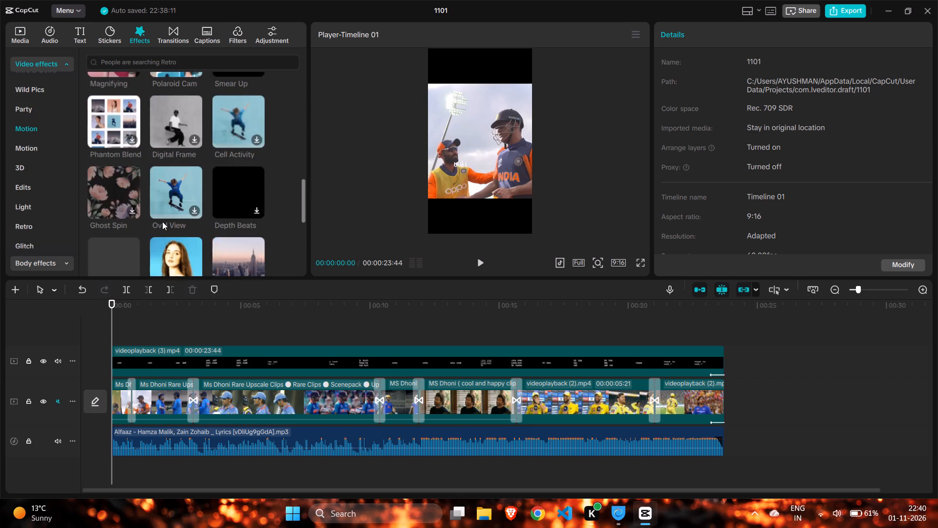
scroll(162, 221, down, 3)
scroll(20, 218, down, 2)
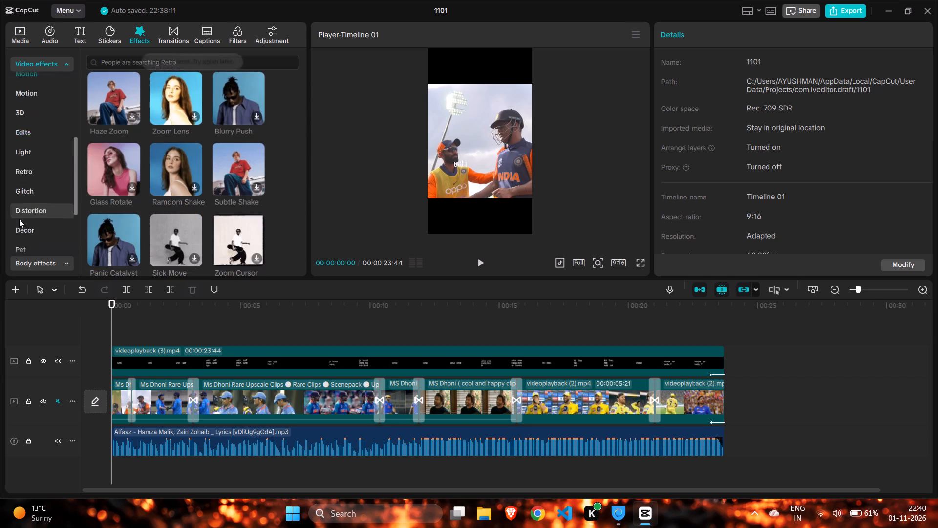
scroll(19, 219, down, 2)
scroll(19, 219, up, 14)
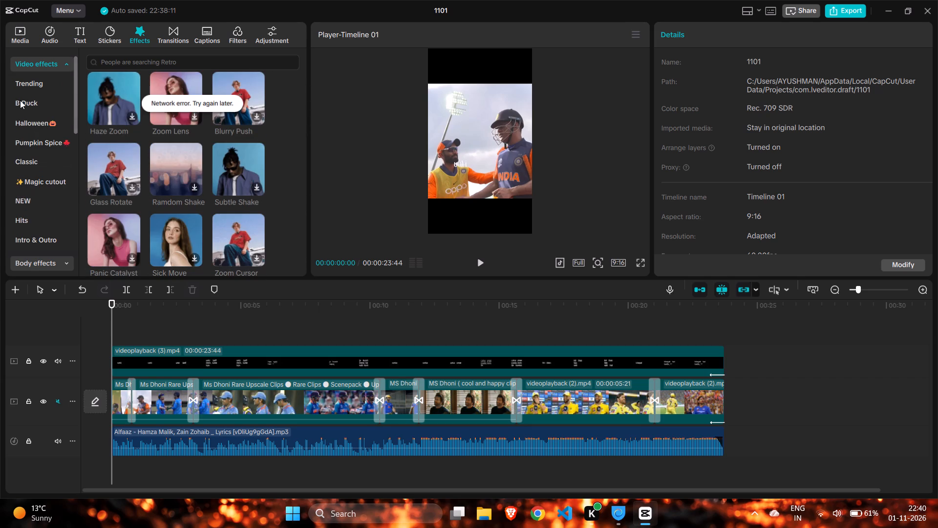
Look further through the Trending video effects for one that fits the clips.
click(21, 86)
scroll(131, 150, down, 5)
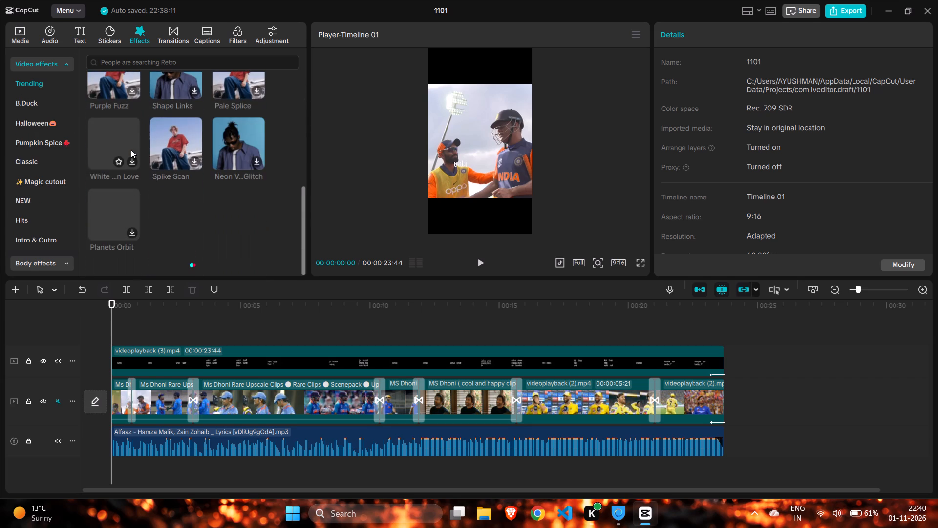
scroll(153, 176, down, 2)
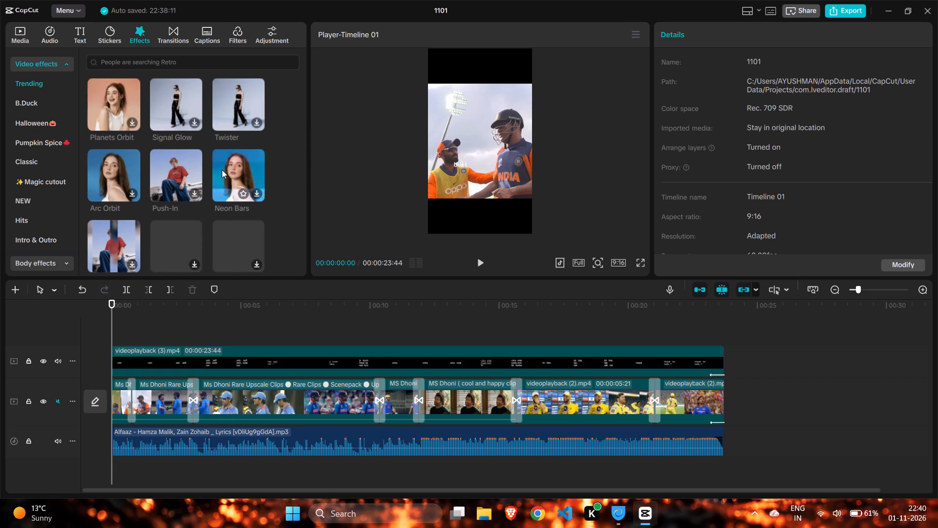
scroll(158, 199, down, 2)
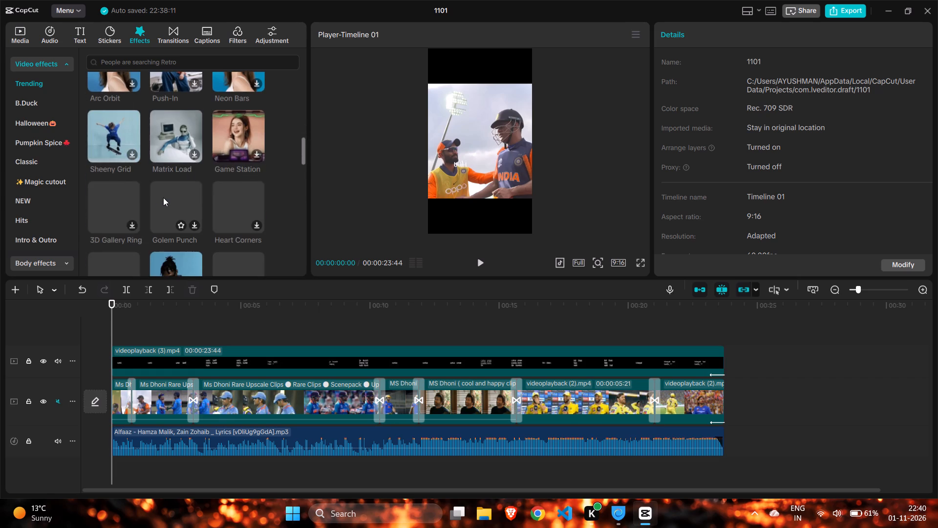
scroll(163, 198, down, 1)
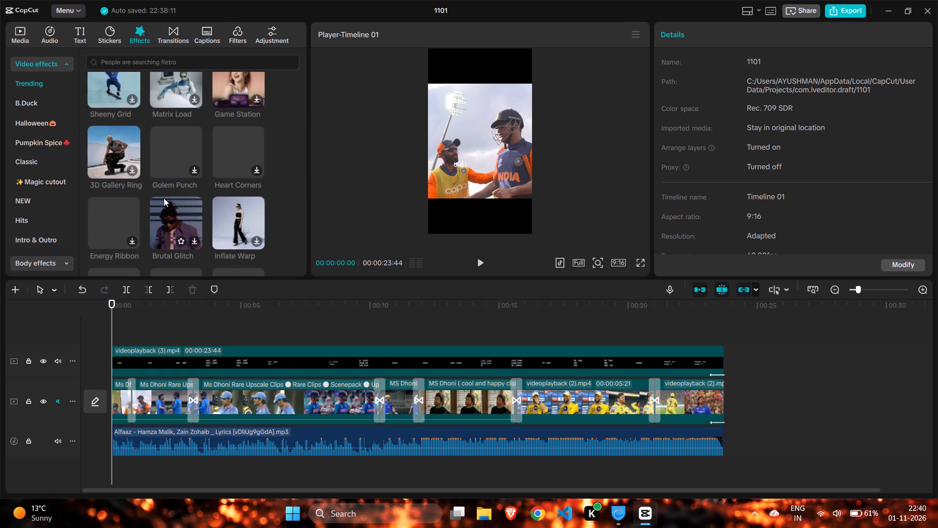
scroll(164, 200, down, 2)
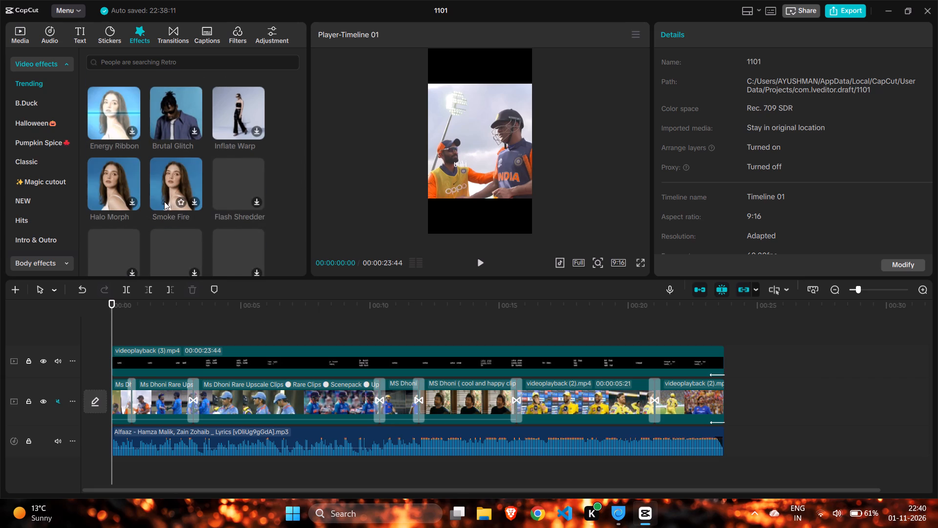
Look through the Classic video effects for one that suits the cricket clips.
click(41, 166)
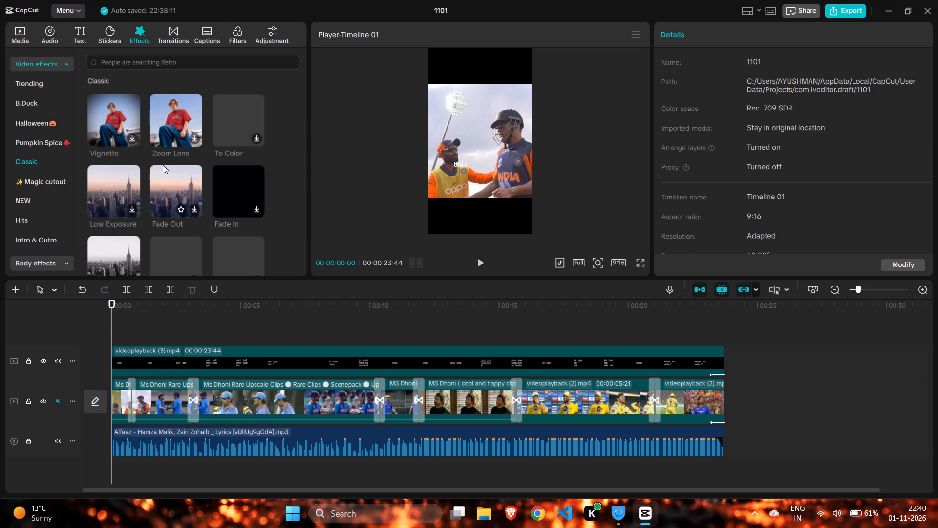
scroll(163, 161, down, 2)
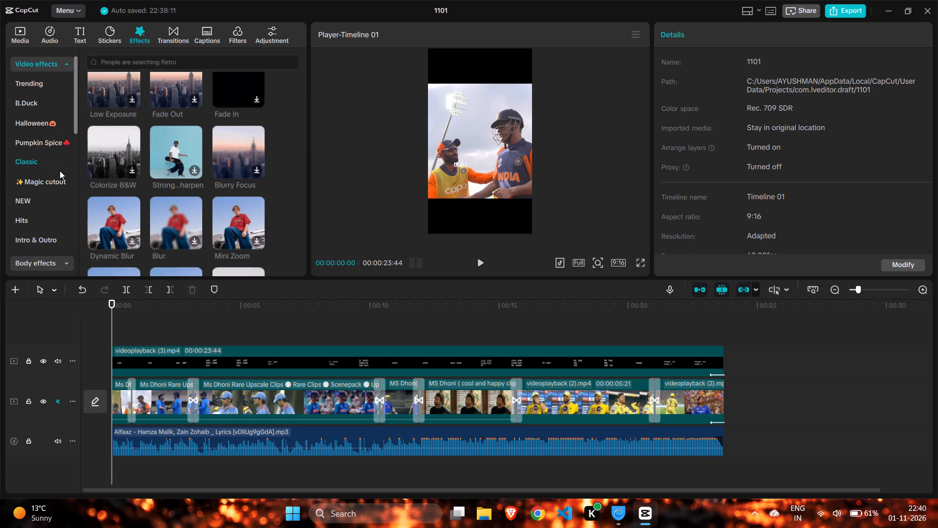
scroll(50, 168, up, 3)
scroll(143, 196, down, 5)
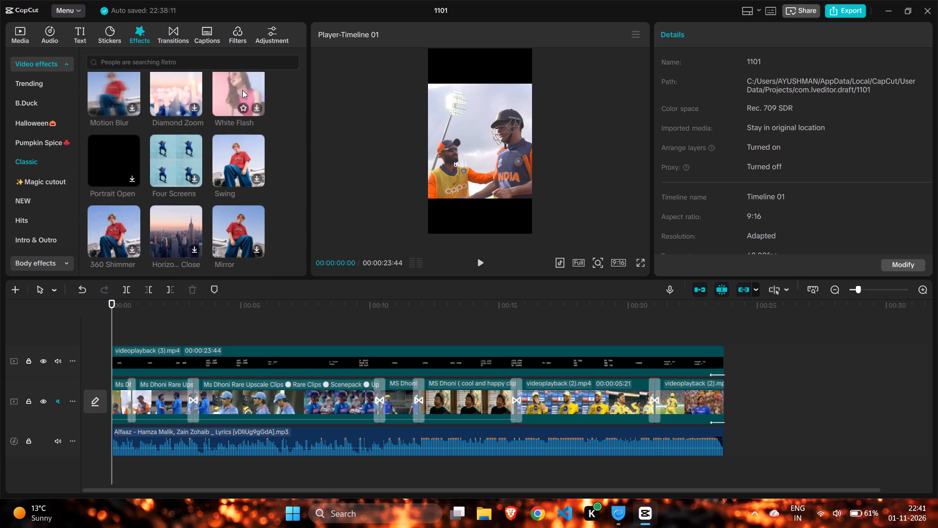
scroll(169, 137, down, 2)
scroll(120, 193, down, 2)
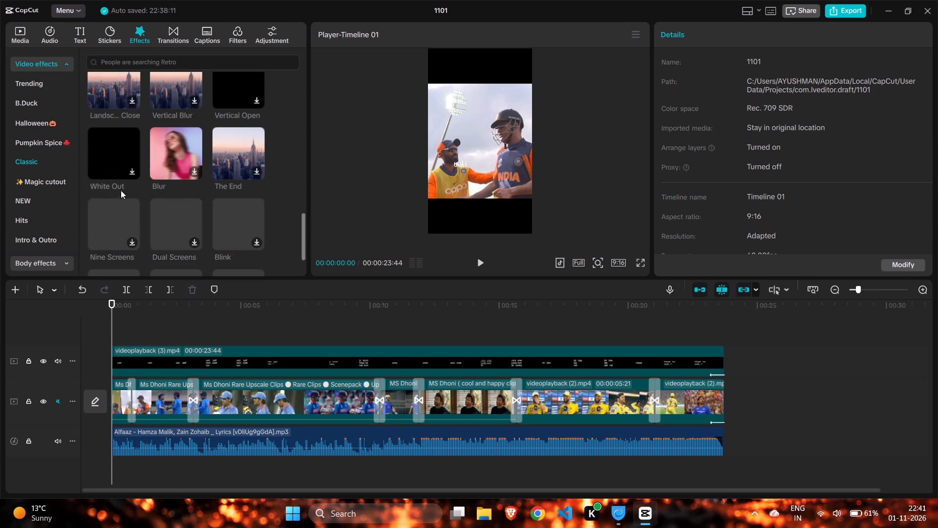
scroll(174, 153, down, 3)
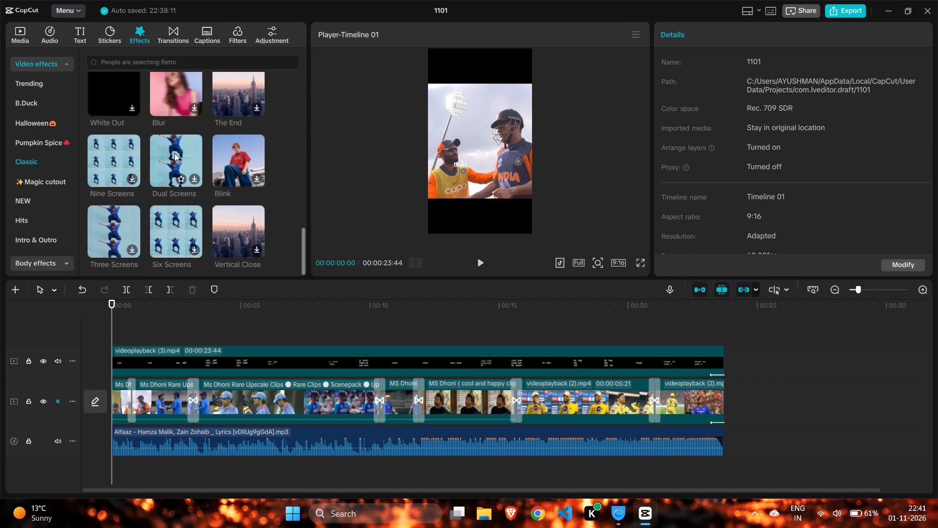
scroll(174, 153, down, 3)
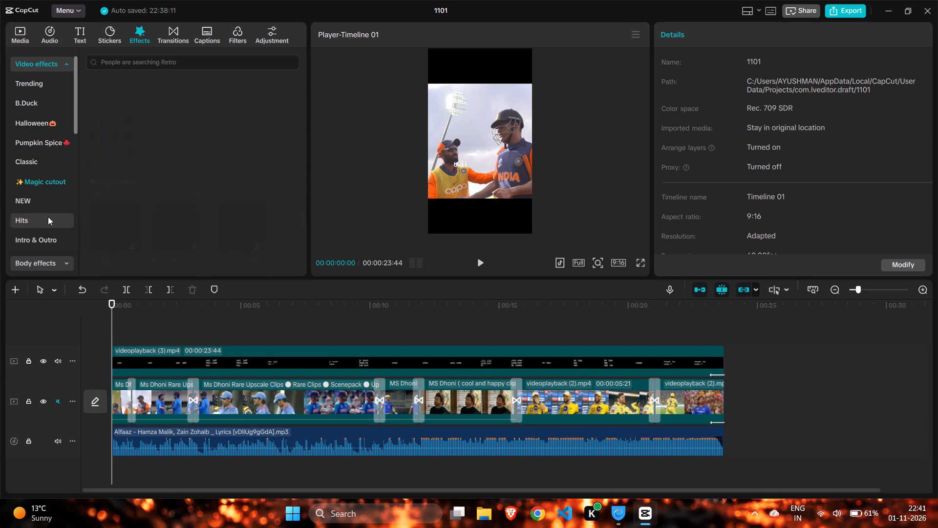
Examine the Party video effects for a shake, zoom or flash style that suits the clips.
scroll(46, 212, down, 2)
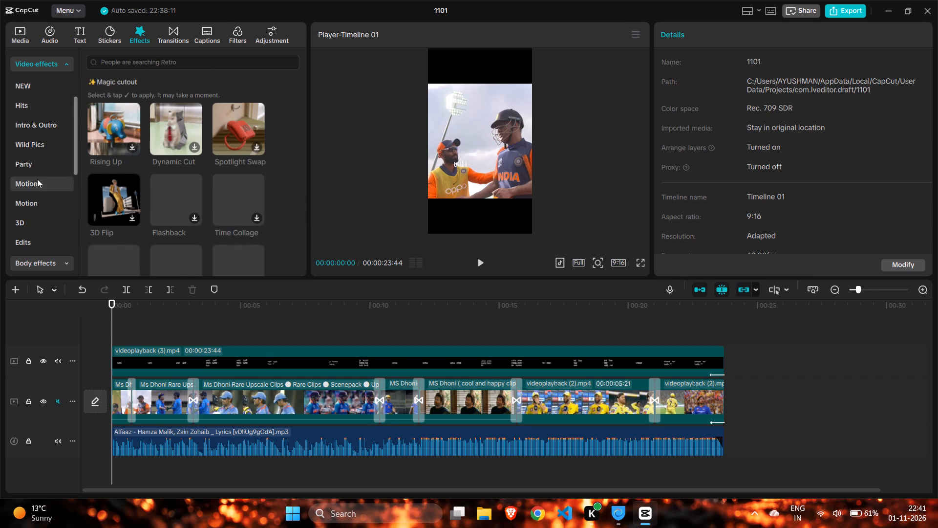
click(35, 167)
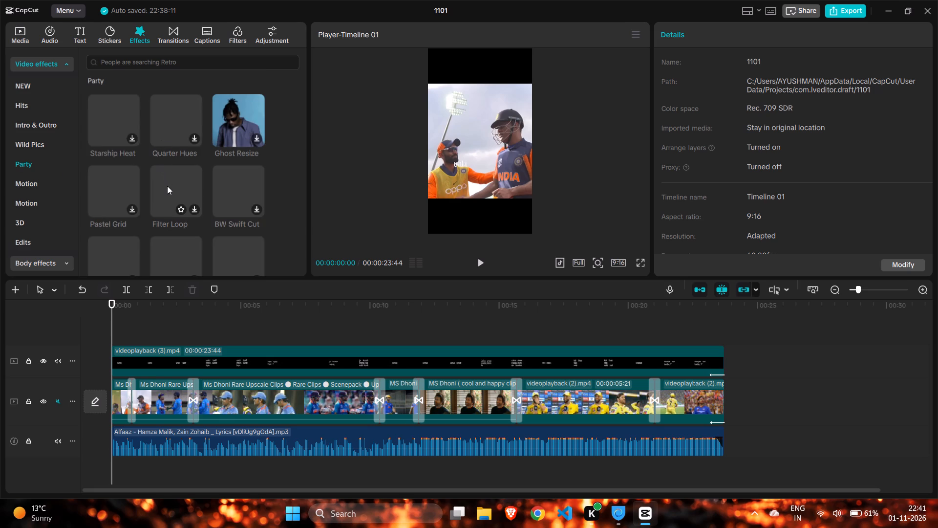
scroll(167, 186, down, 1)
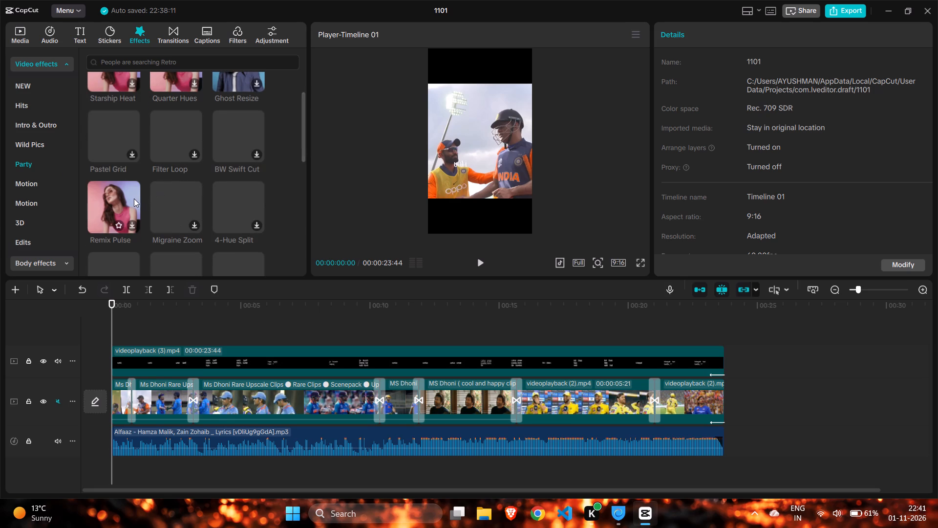
scroll(201, 167, down, 1)
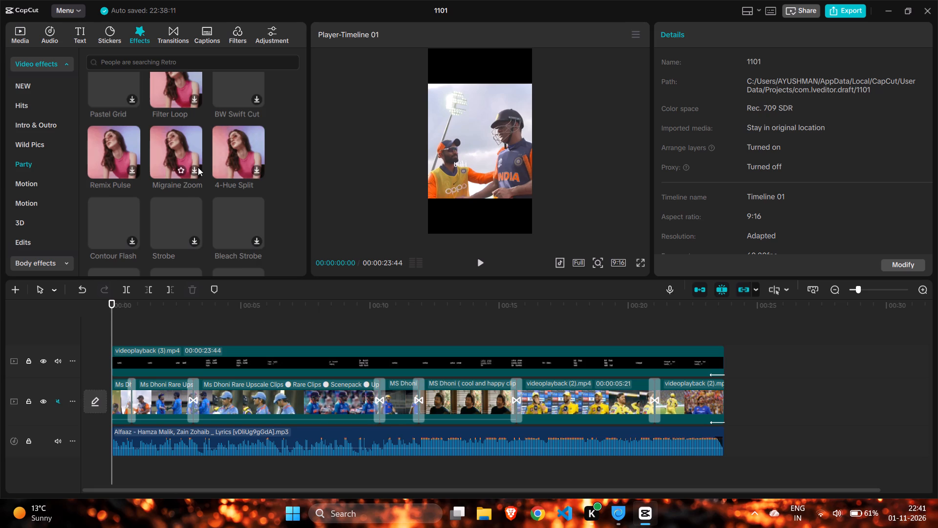
scroll(168, 183, down, 2)
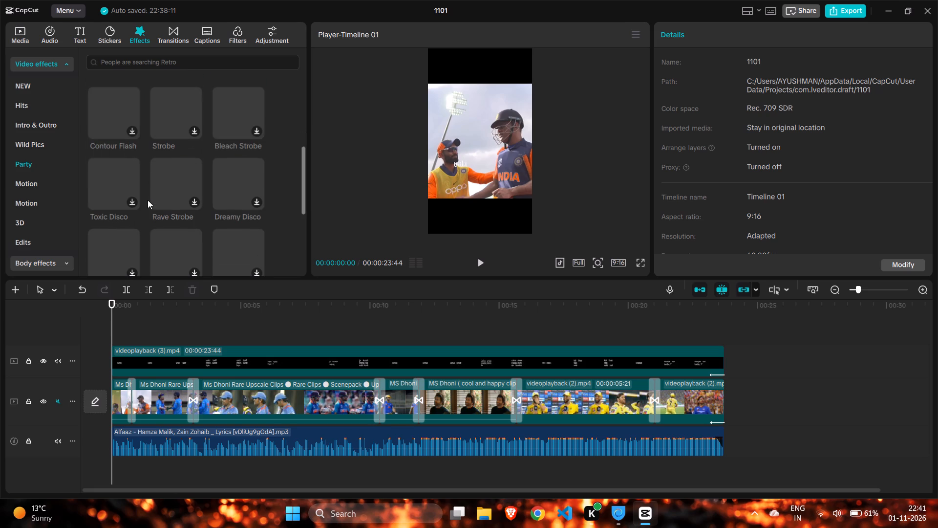
scroll(148, 200, up, 1)
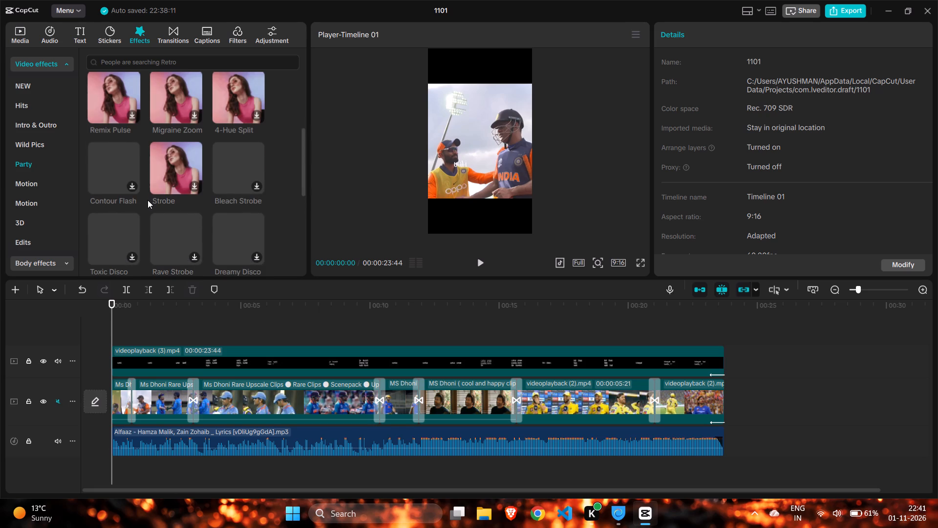
scroll(148, 200, down, 2)
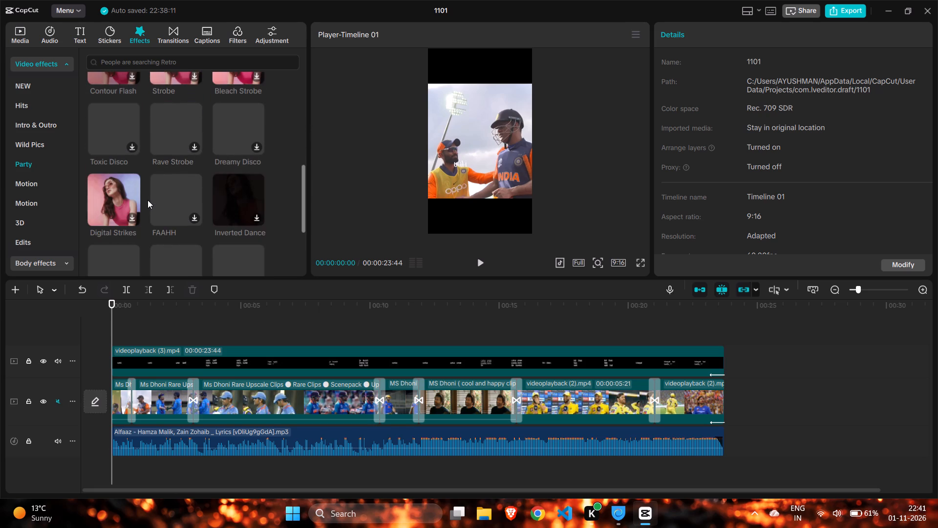
scroll(148, 200, down, 1)
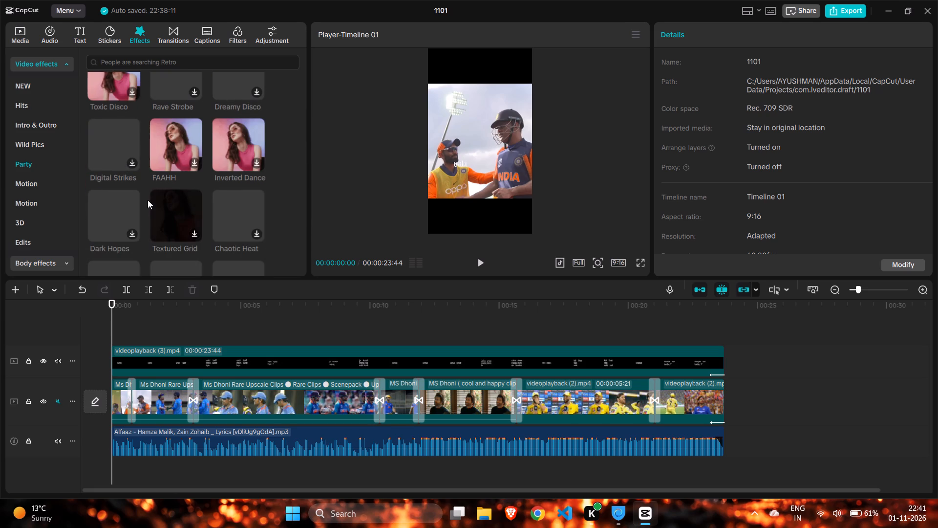
scroll(148, 200, up, 1)
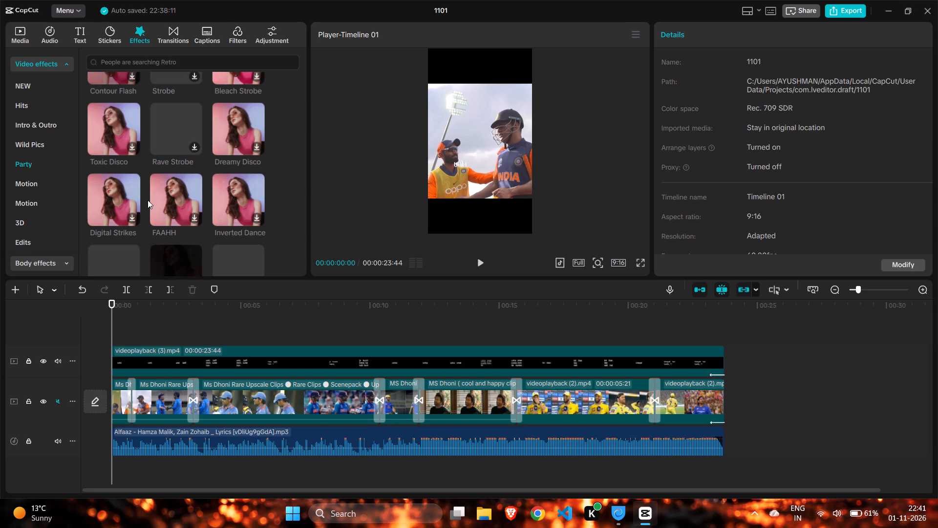
scroll(148, 200, down, 1)
scroll(148, 200, up, 4)
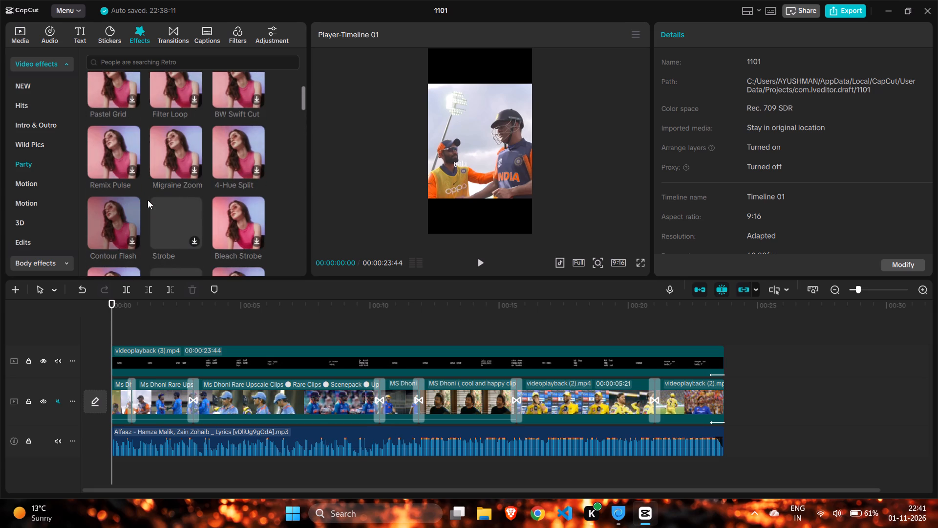
scroll(148, 200, up, 3)
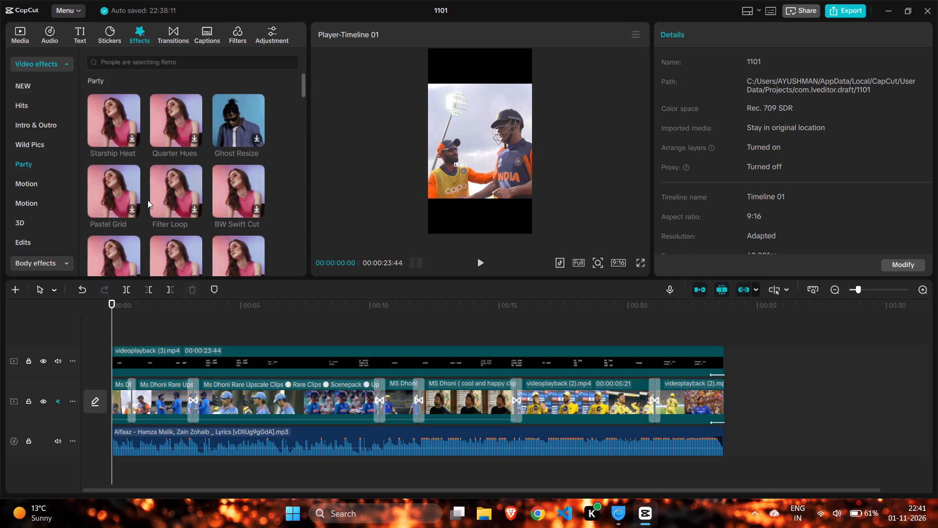
scroll(148, 200, down, 7)
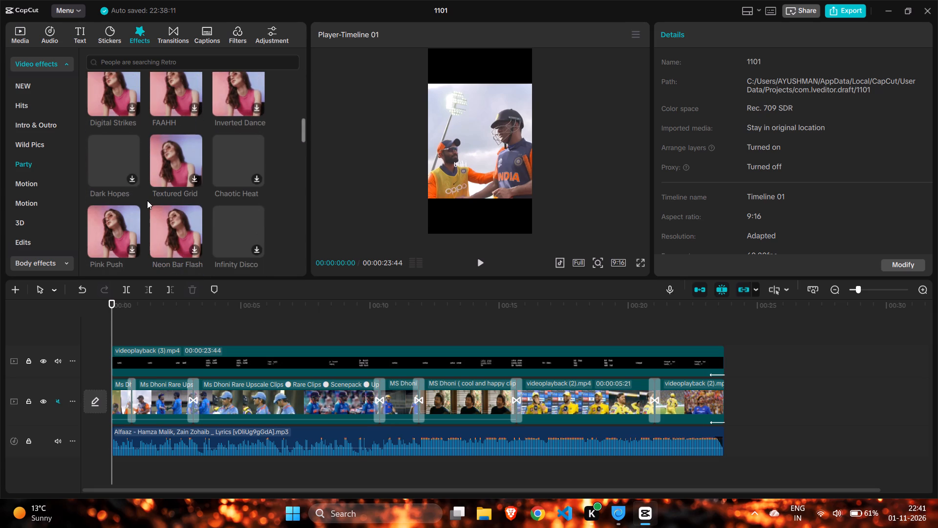
scroll(147, 200, down, 3)
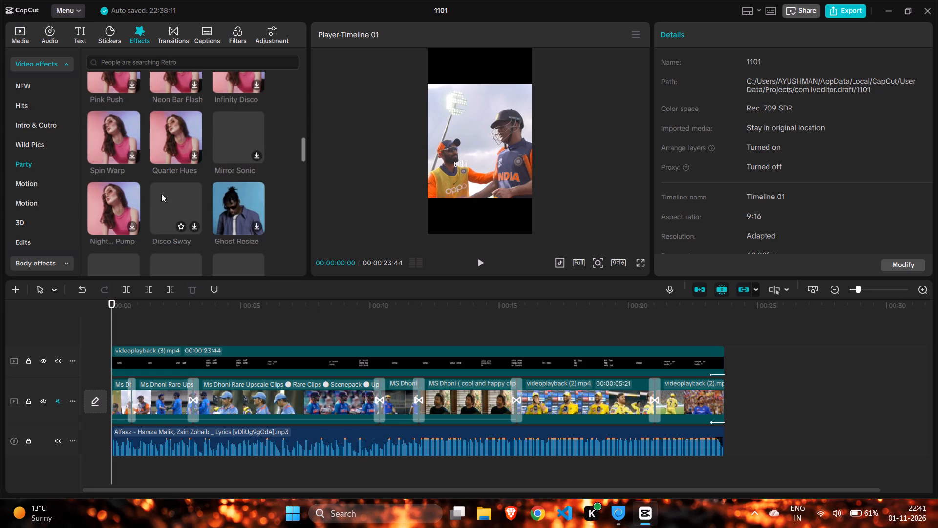
Search the effects for "shake" and add the Camera Shake effect above the lyrics clip at the start of the timeline.
click(155, 60)
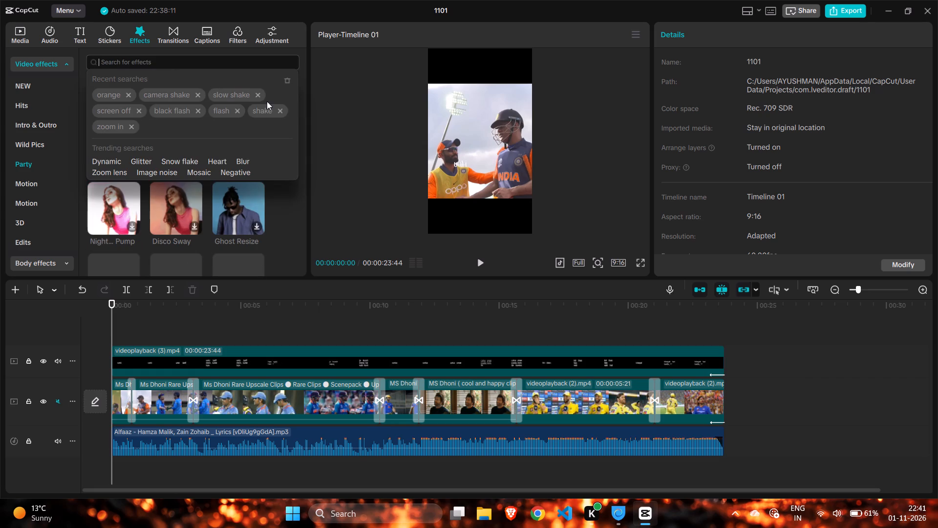
click(264, 109)
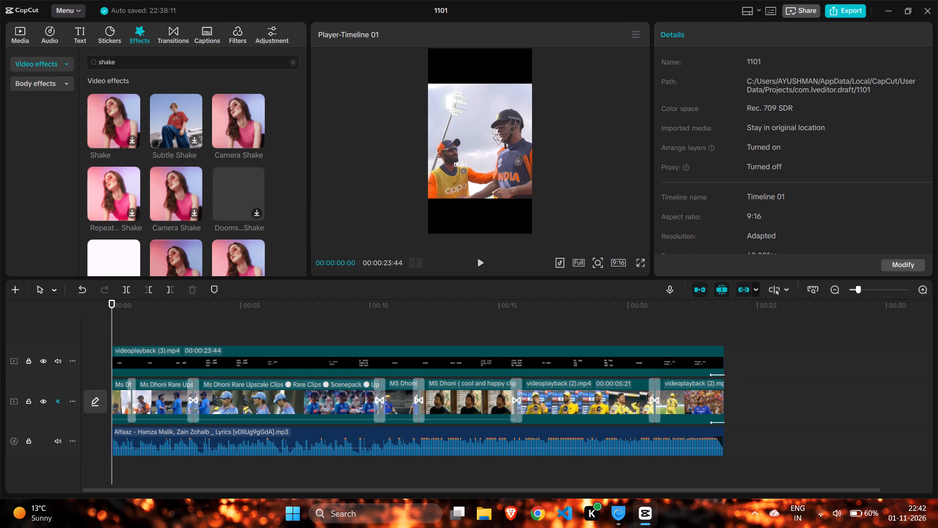
drag(235, 120, 232, 134)
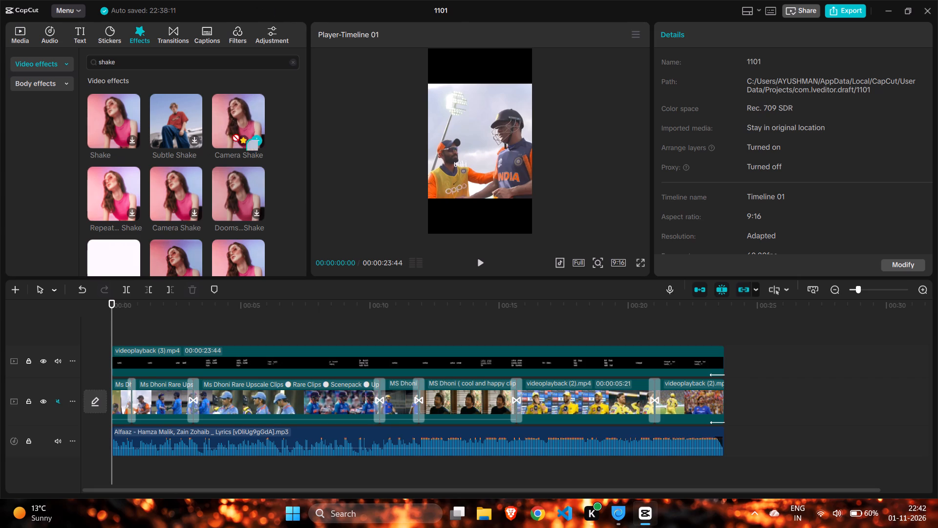
drag(232, 134, 110, 337)
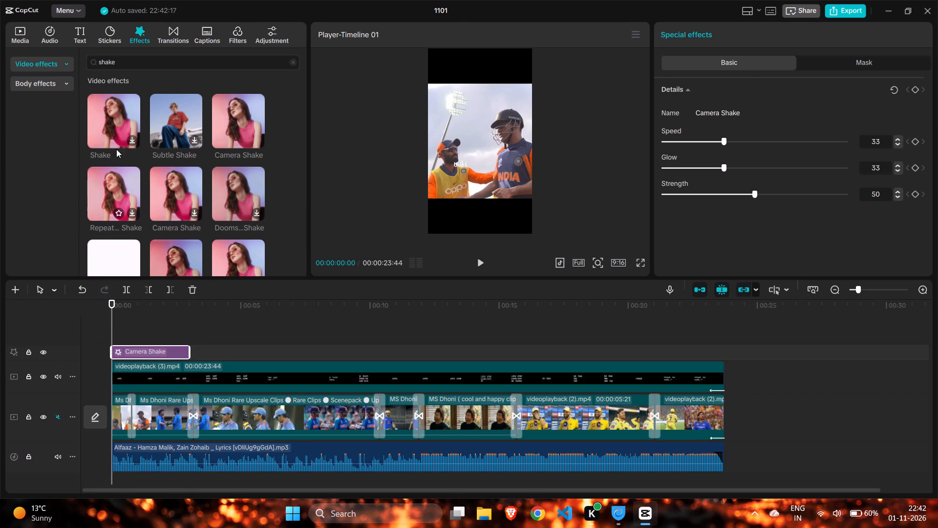
Add the Bokeh filter from the favorites on a track above Camera Shake at the start of the timeline.
click(230, 35)
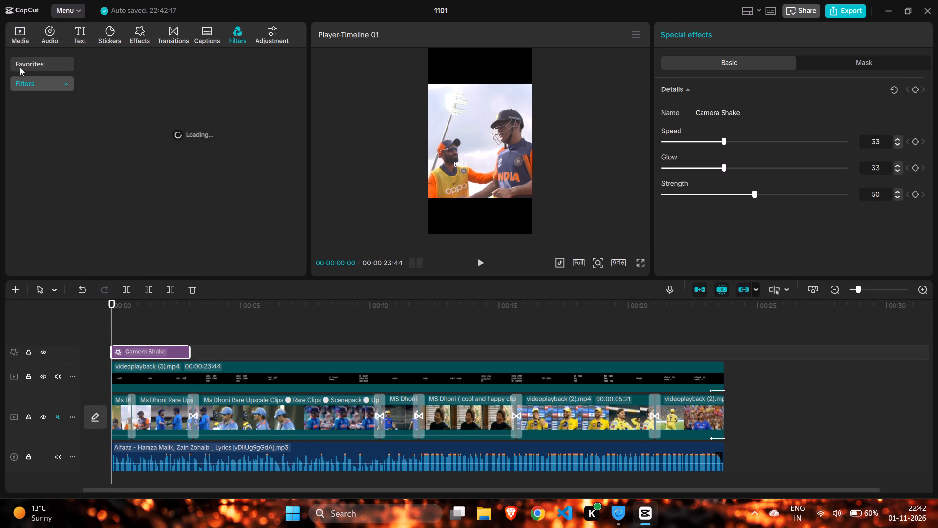
click(20, 60)
drag(105, 107, 153, 260)
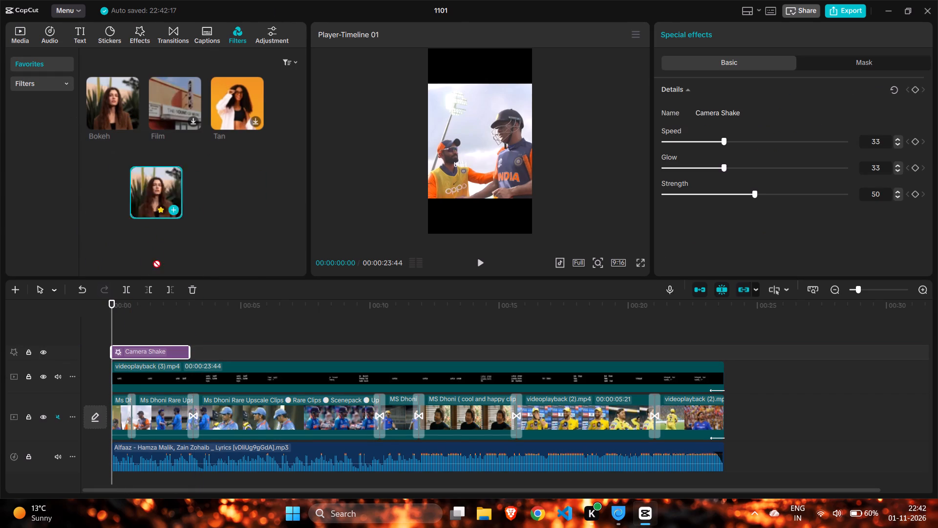
drag(153, 260, 109, 335)
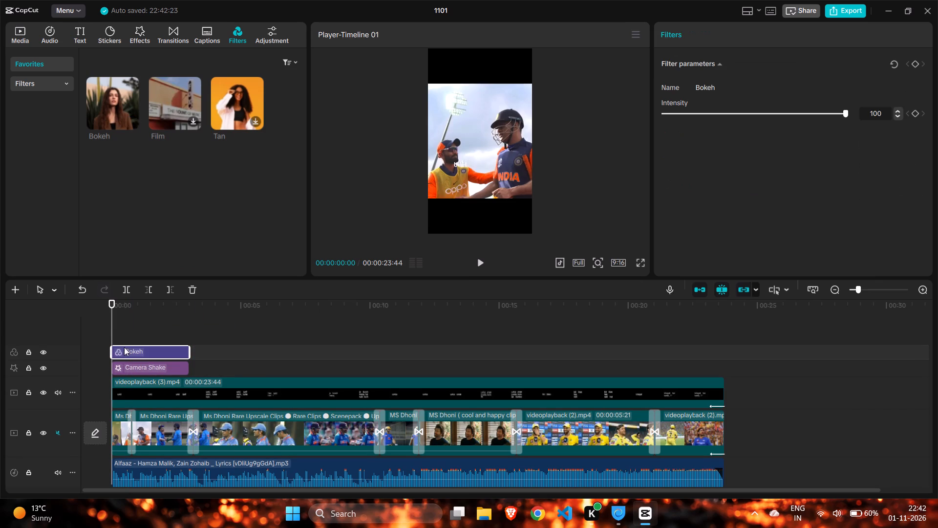
Move the Bokeh filter to the track beneath Camera Shake and extend it to the end of the video.
drag(124, 347, 125, 373)
drag(125, 353, 126, 358)
drag(126, 358, 126, 377)
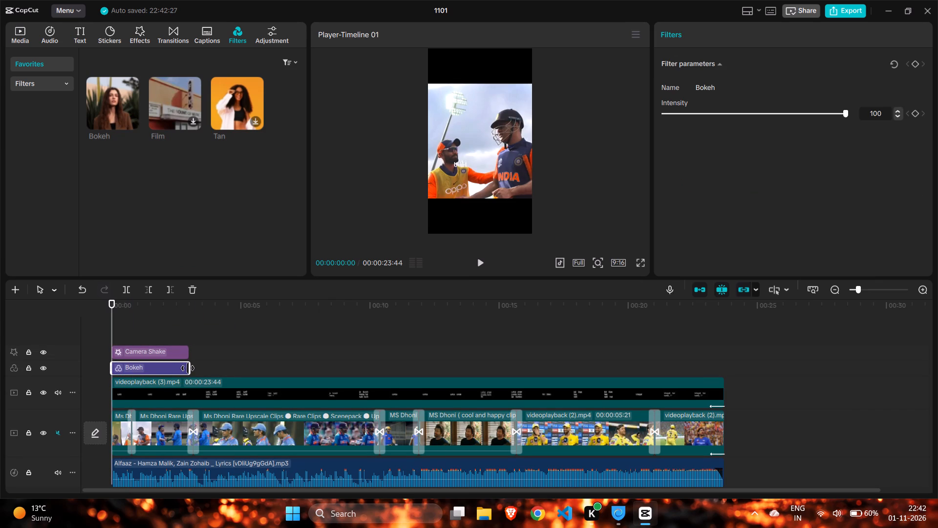
drag(188, 368, 726, 372)
Hide the Camera Shake track and play the video full screen from the start to review it with the Bokeh filter.
click(128, 314)
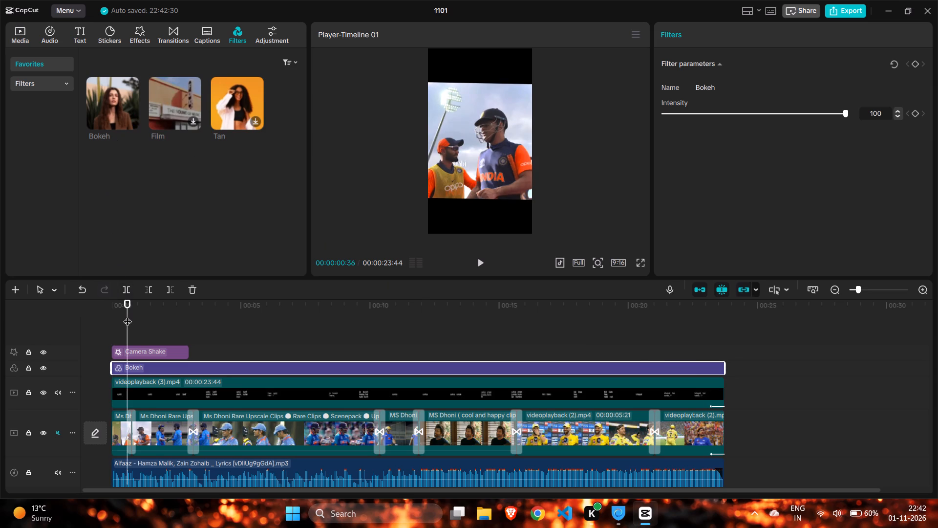
drag(128, 315, 109, 323)
click(129, 352)
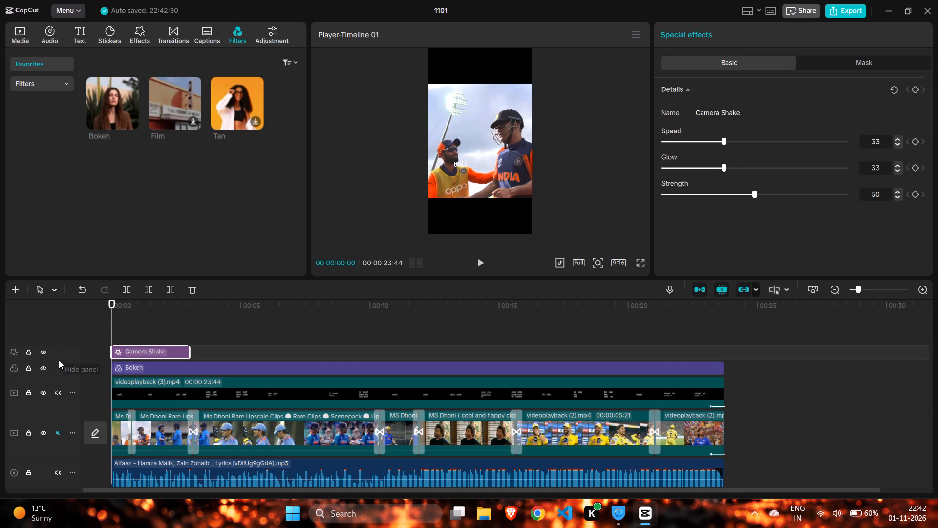
click(40, 352)
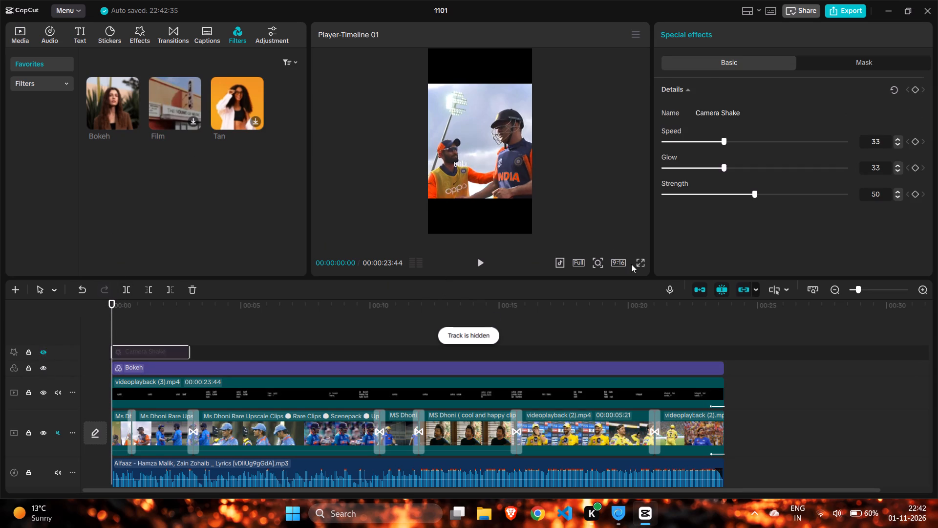
click(644, 262)
click(308, 470)
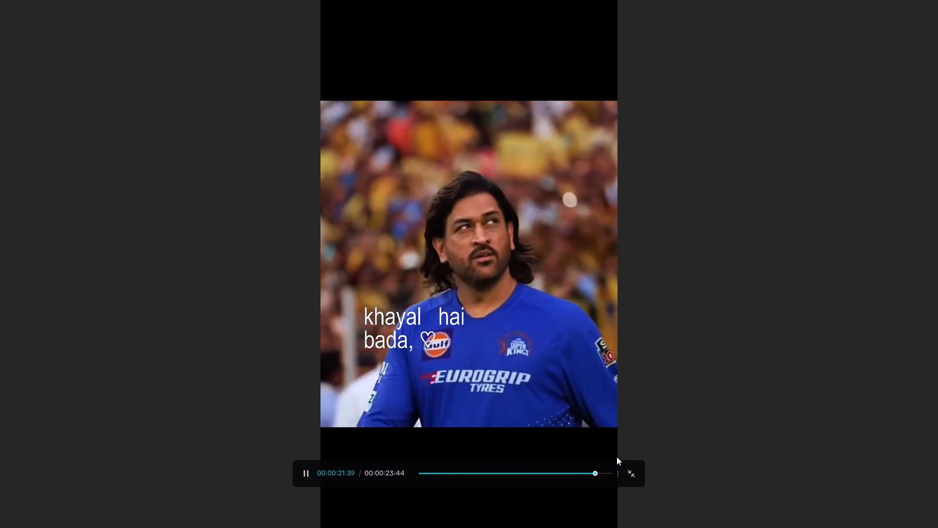
click(635, 474)
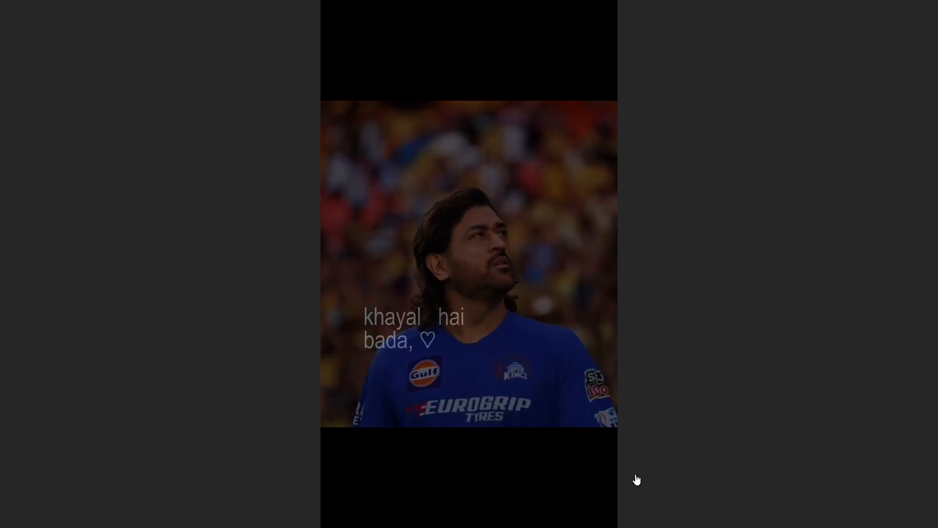
Return the playhead to the start of the timeline and unhide the Camera Shake track.
click(127, 314)
drag(125, 314, 75, 326)
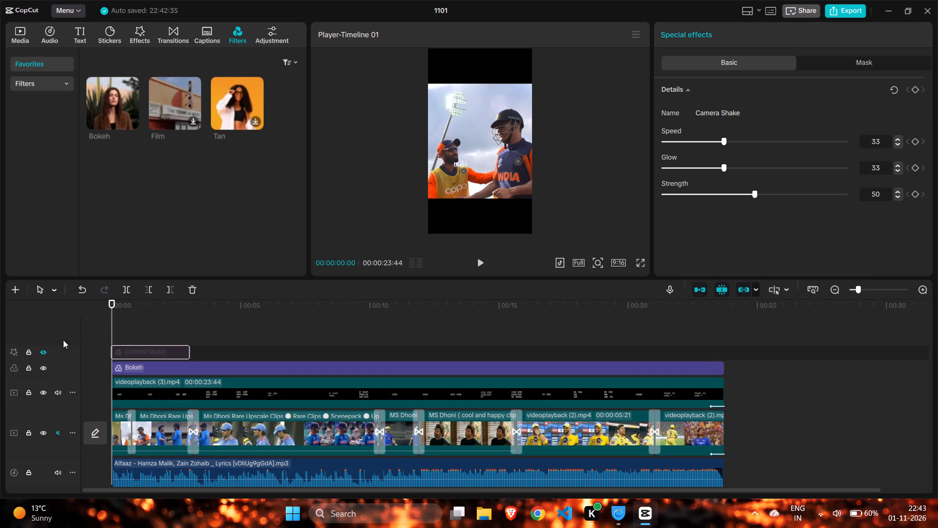
click(40, 358)
click(44, 358)
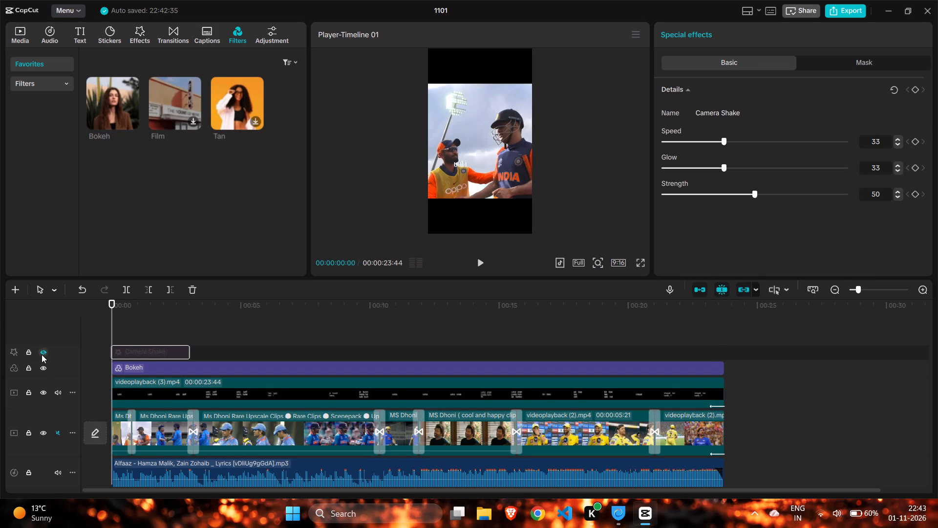
click(42, 354)
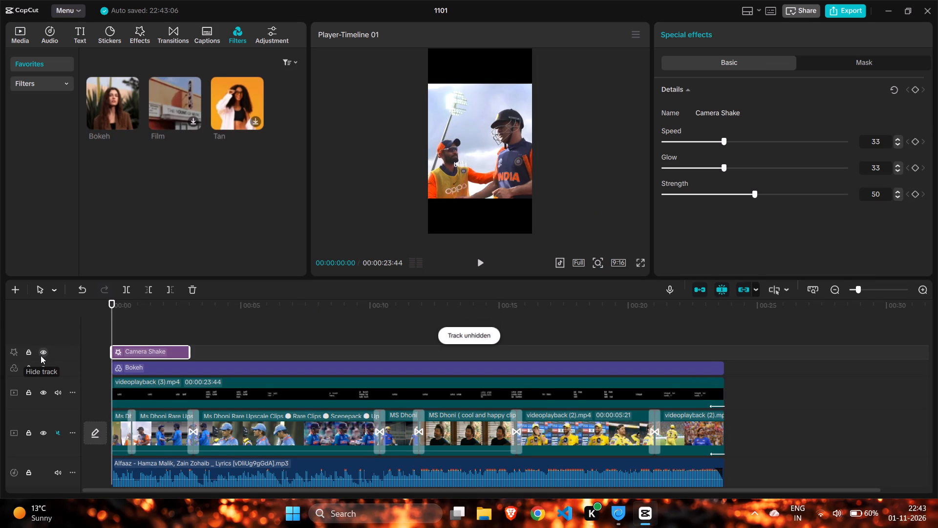
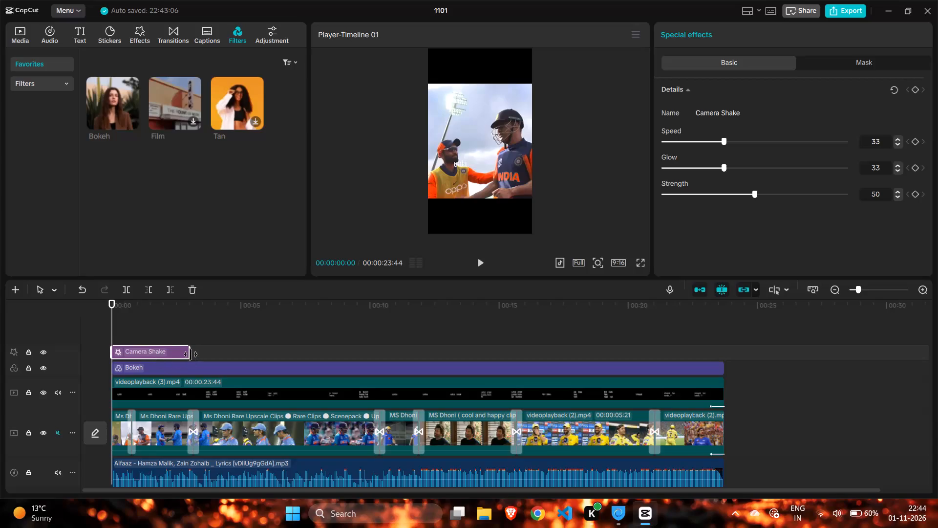
Extend the Camera Shake effect to the end of the video.
drag(191, 354, 550, 349)
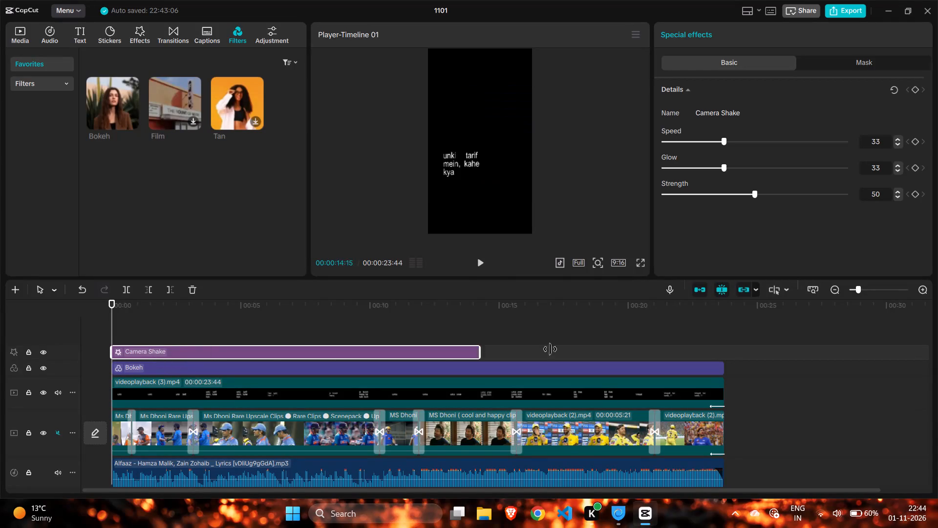
drag(550, 349, 724, 352)
click(724, 352)
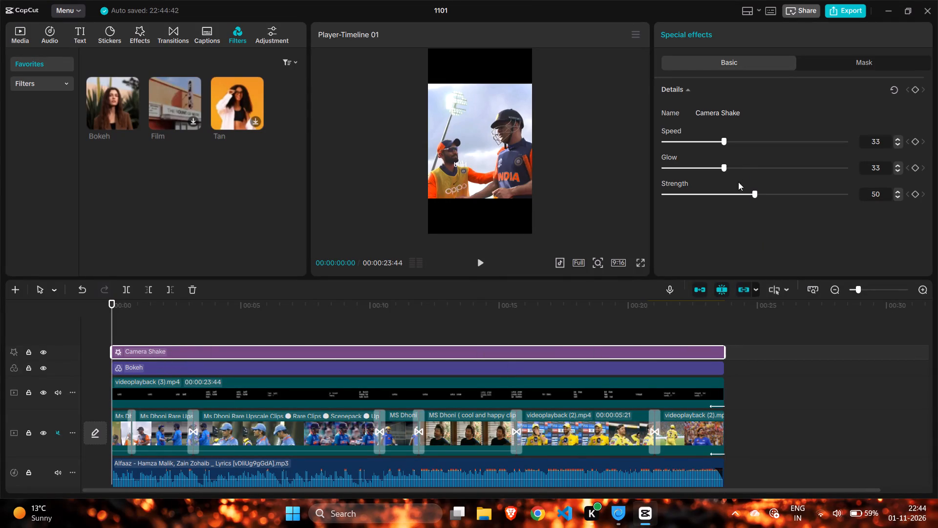
Set the Camera Shake effect's speed to 17, glow to 27 and strength to 23.
click(689, 144)
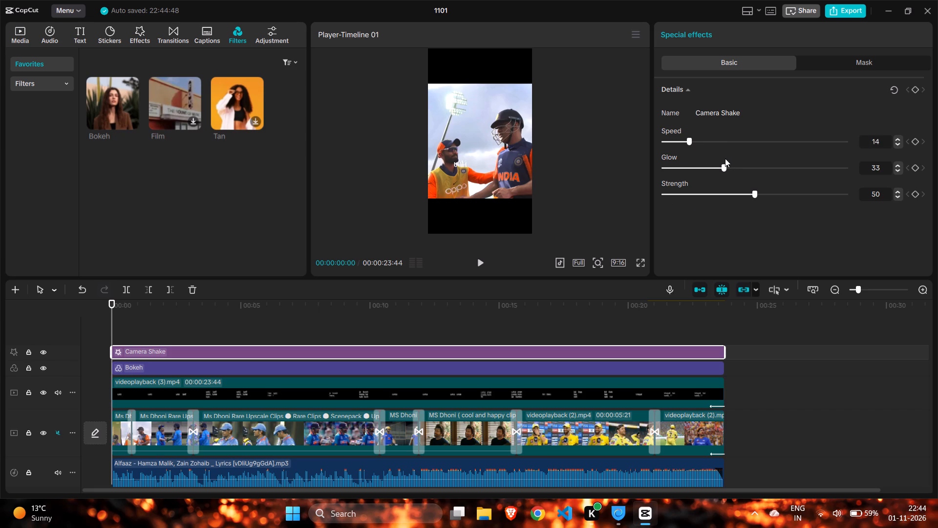
click(695, 145)
click(713, 167)
click(705, 195)
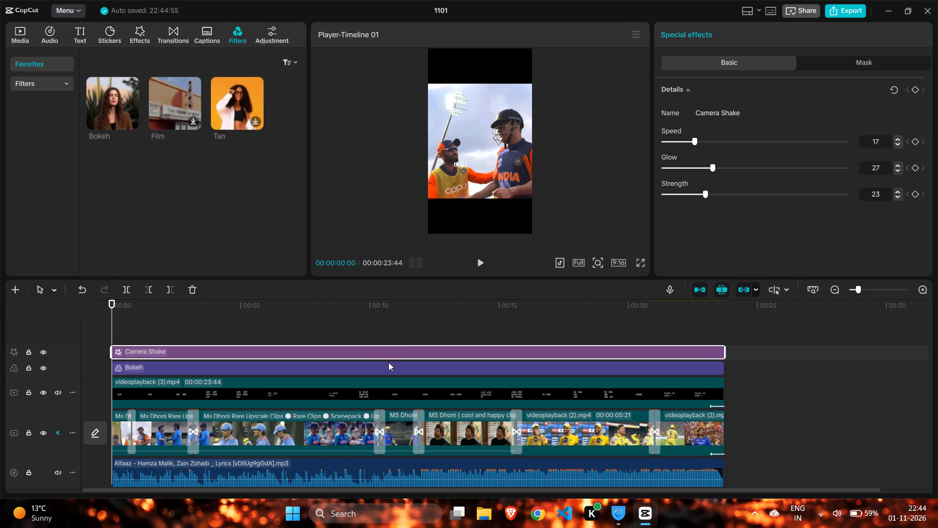
Play the video from the start and replay the clip change near 10 seconds to check its timing.
click(483, 268)
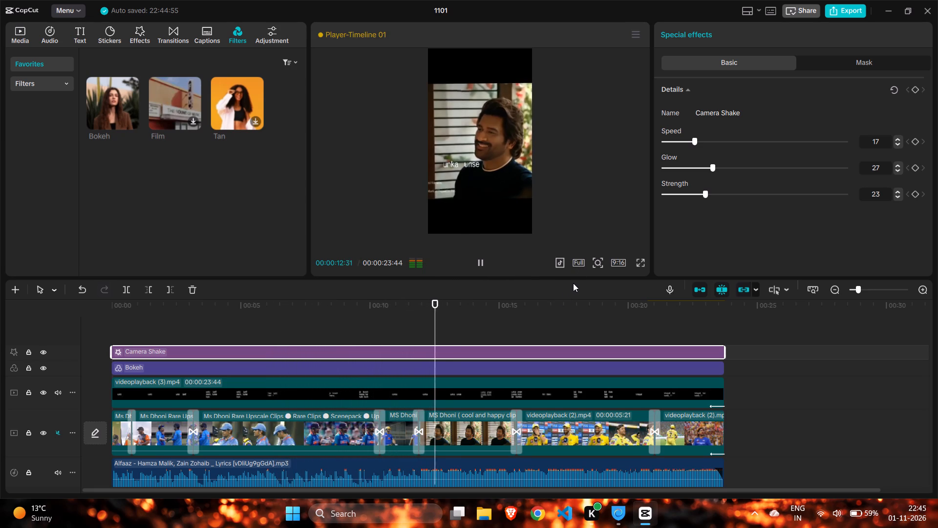
double_click(377, 322)
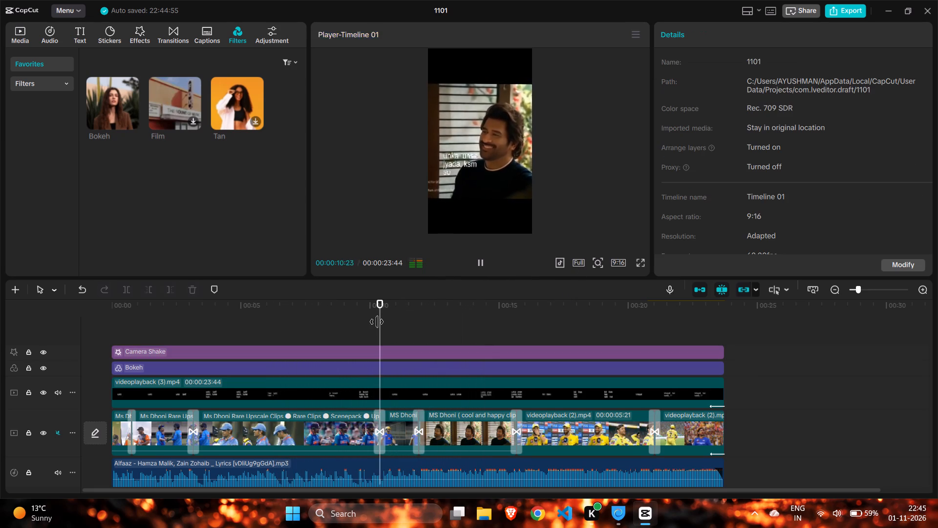
click(484, 261)
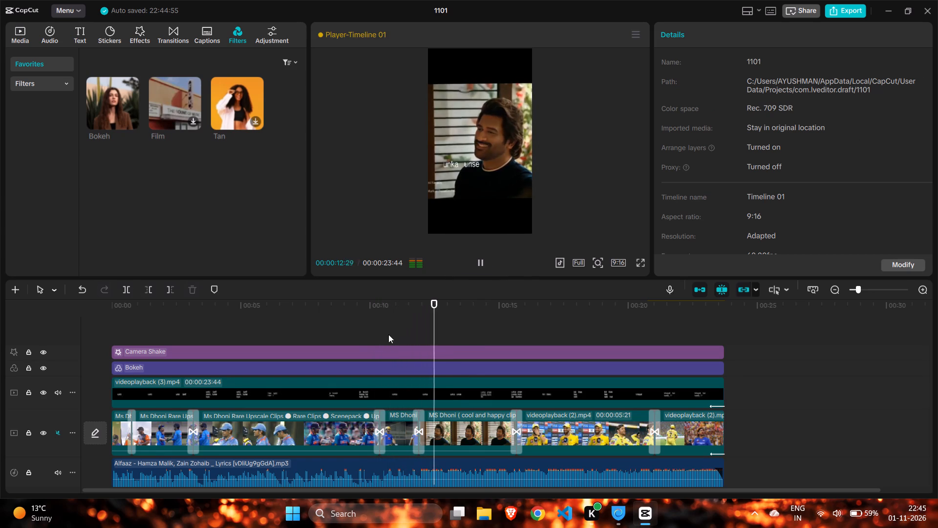
click(365, 322)
click(474, 264)
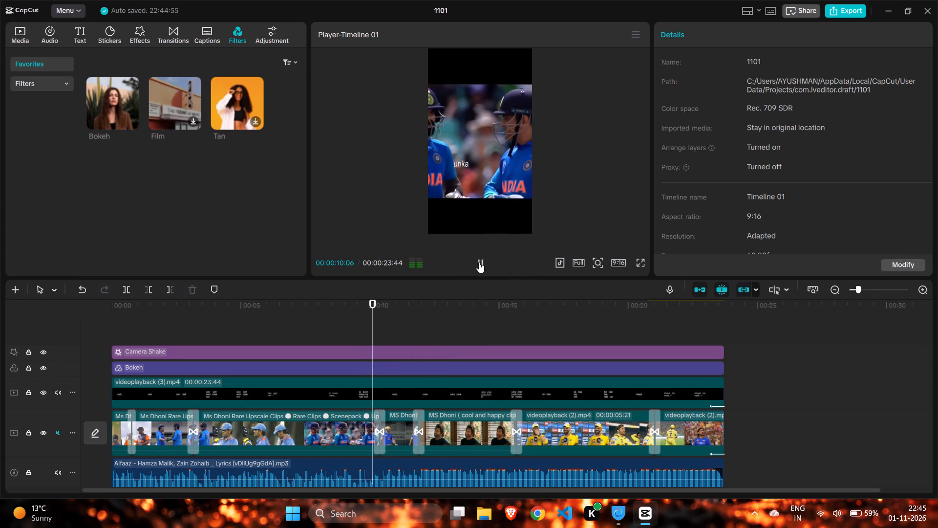
click(348, 321)
drag(348, 321, 353, 325)
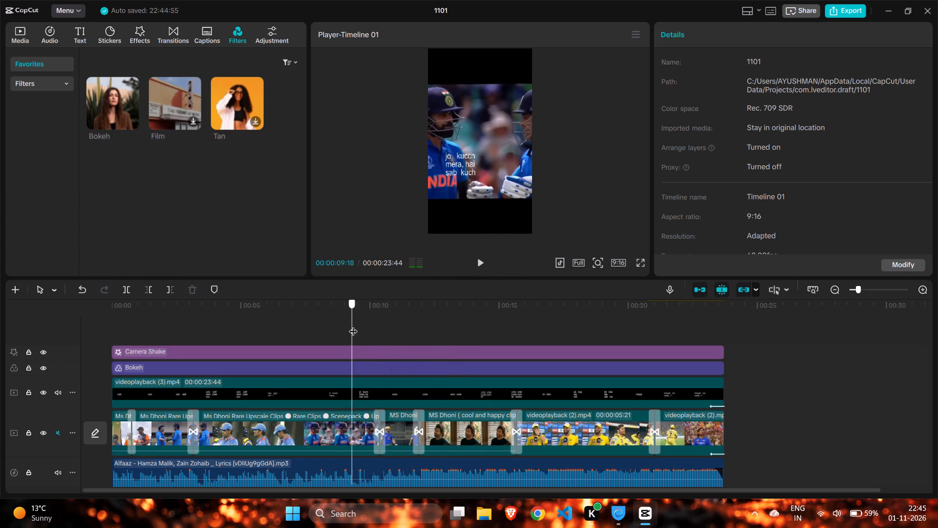
drag(353, 325, 354, 325)
Delete the Black Fade transition between the Rare Clips footage and the MS Dhoni clip near 10 seconds.
click(386, 424)
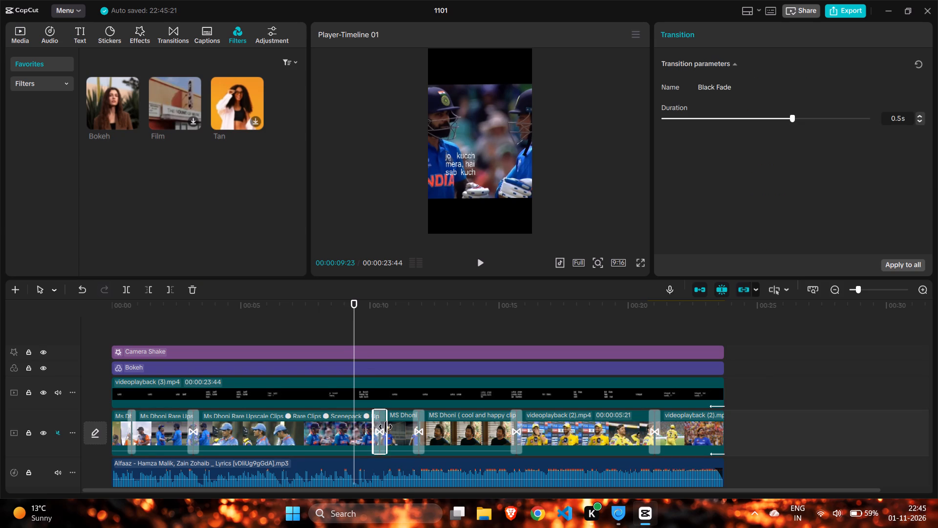
click(199, 289)
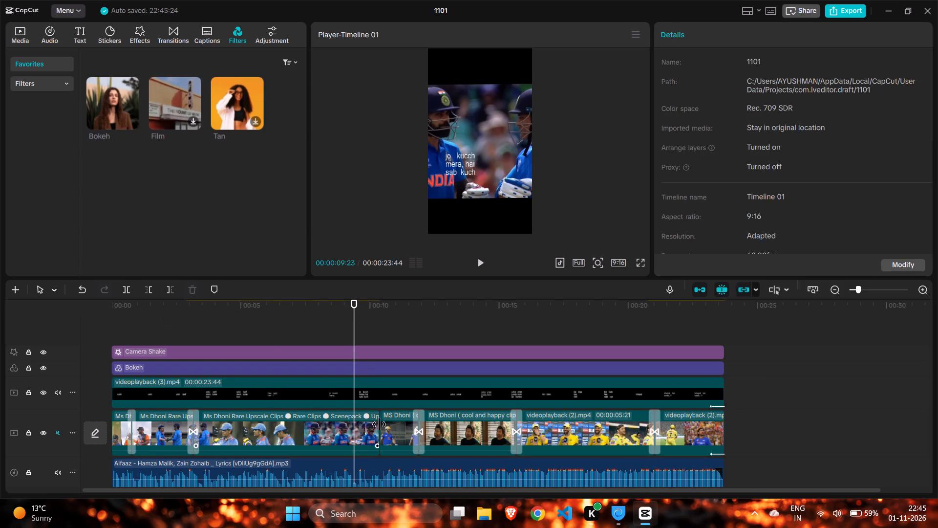
Move the cut between the Rare Clips footage and the following MS Dhoni clip earlier, to about the 10-second mark.
drag(379, 424, 373, 426)
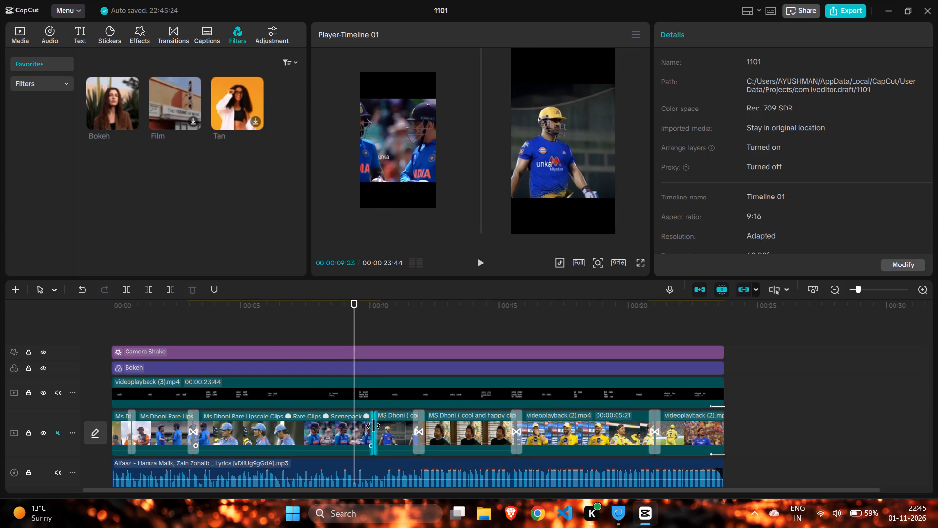
drag(373, 426, 369, 426)
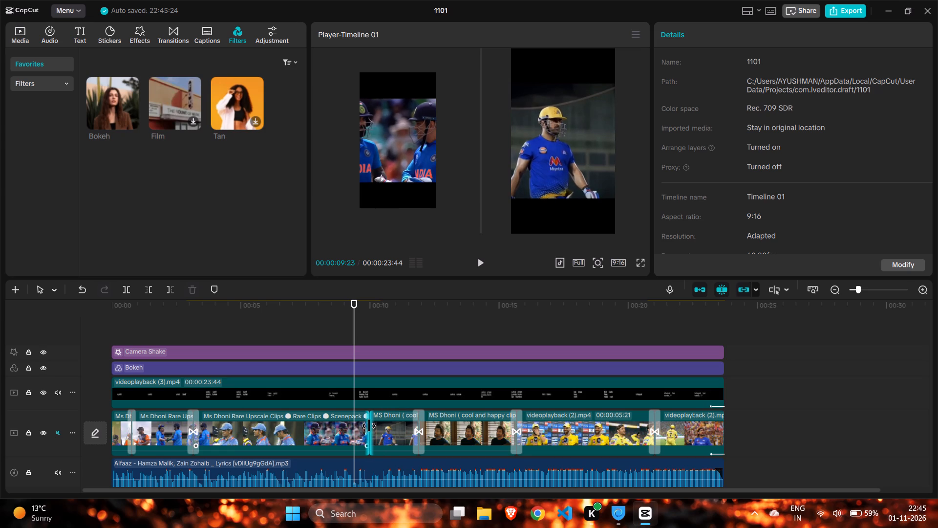
drag(369, 426, 368, 426)
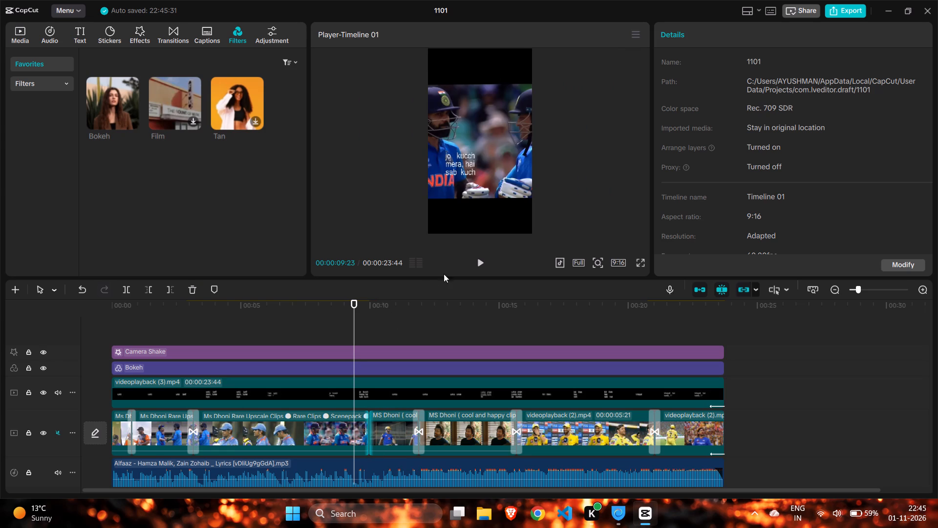
Replay the section around the shifted cut and the following clip change to check their timing against the lyrics.
click(484, 264)
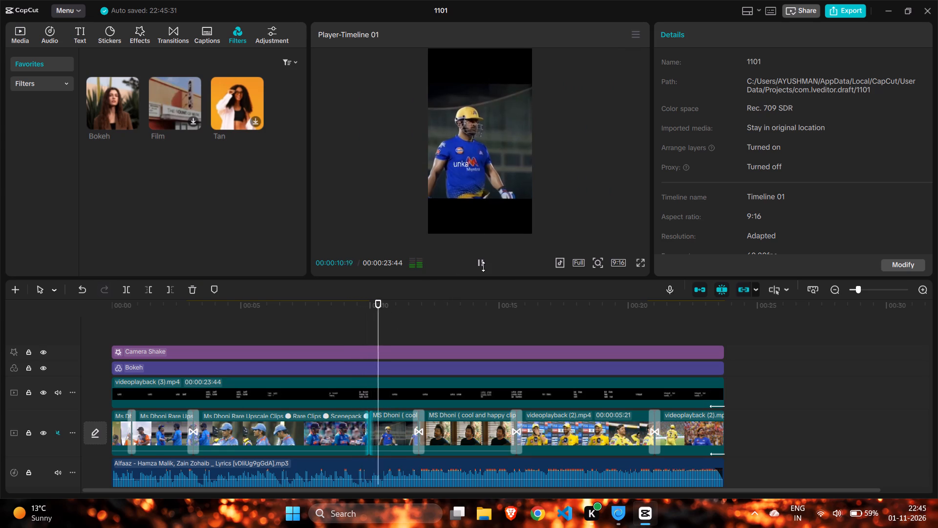
click(369, 423)
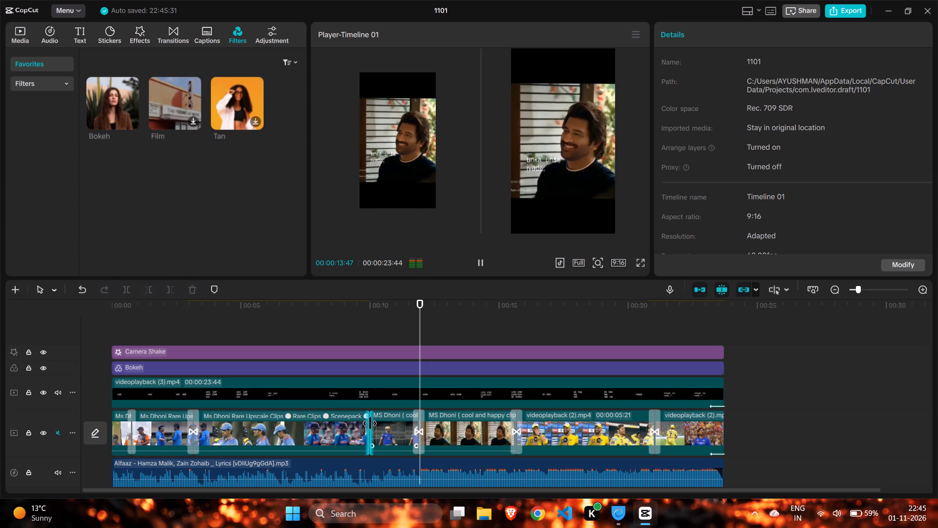
click(359, 316)
drag(359, 316, 367, 320)
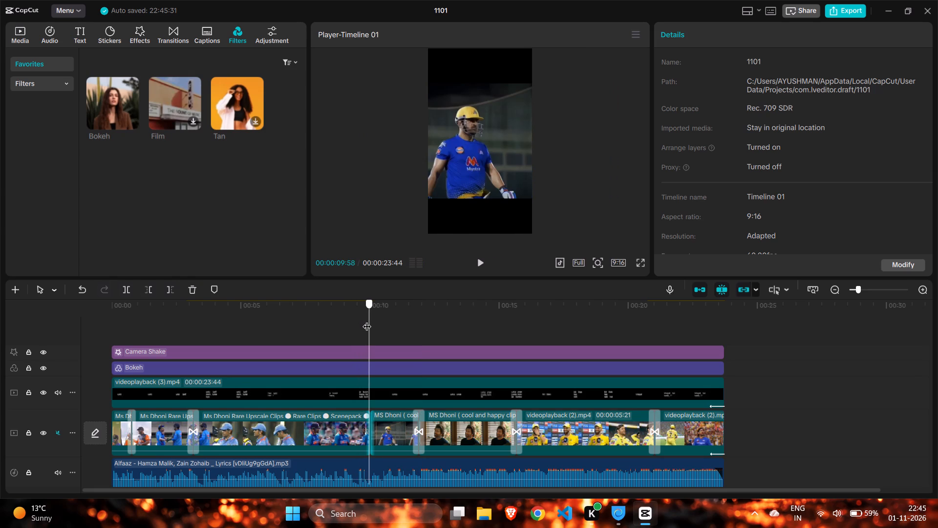
drag(367, 320, 367, 323)
click(367, 323)
click(482, 264)
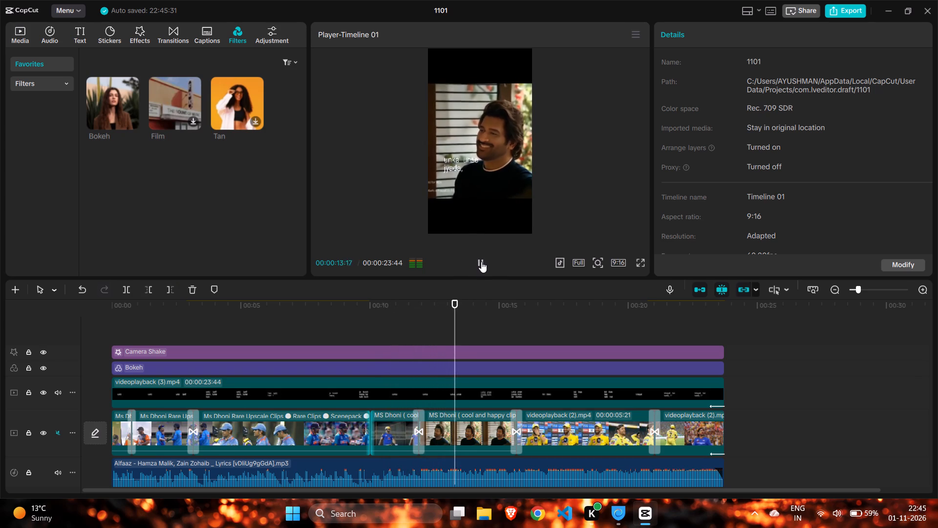
click(409, 324)
drag(409, 324, 405, 325)
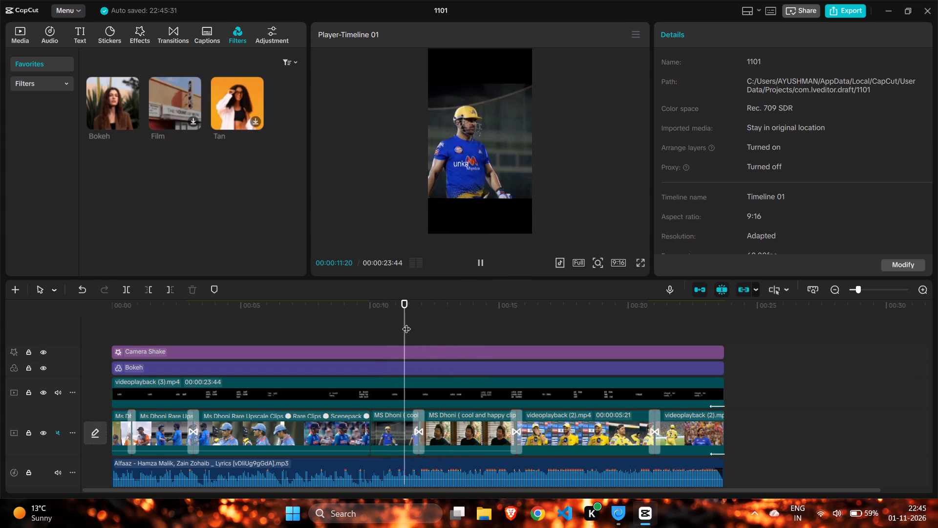
click(489, 259)
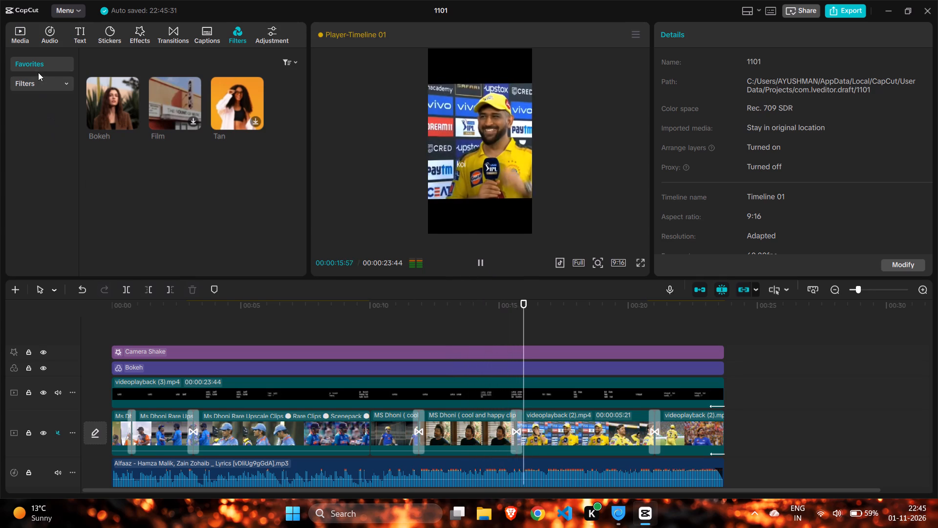
Add the Black Fade transition from the Classic category at the cut near 10 seconds.
click(169, 32)
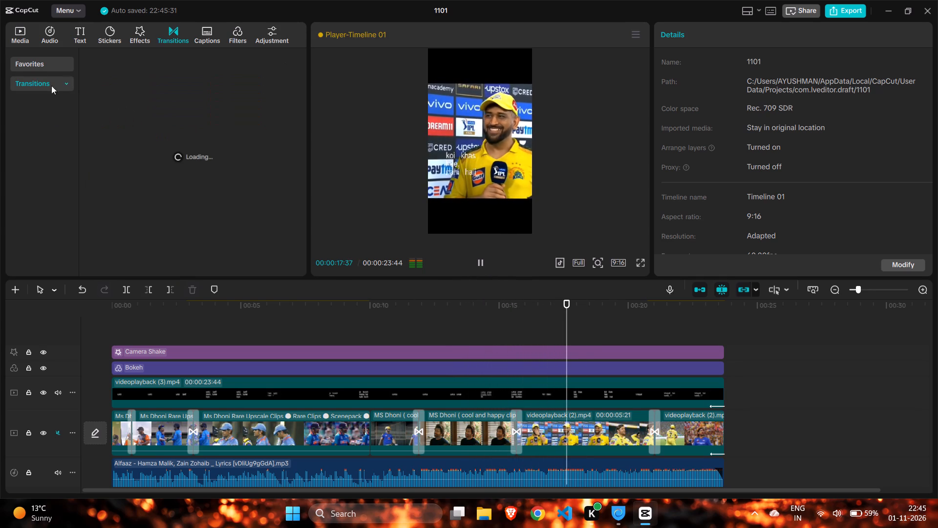
click(38, 83)
click(38, 83)
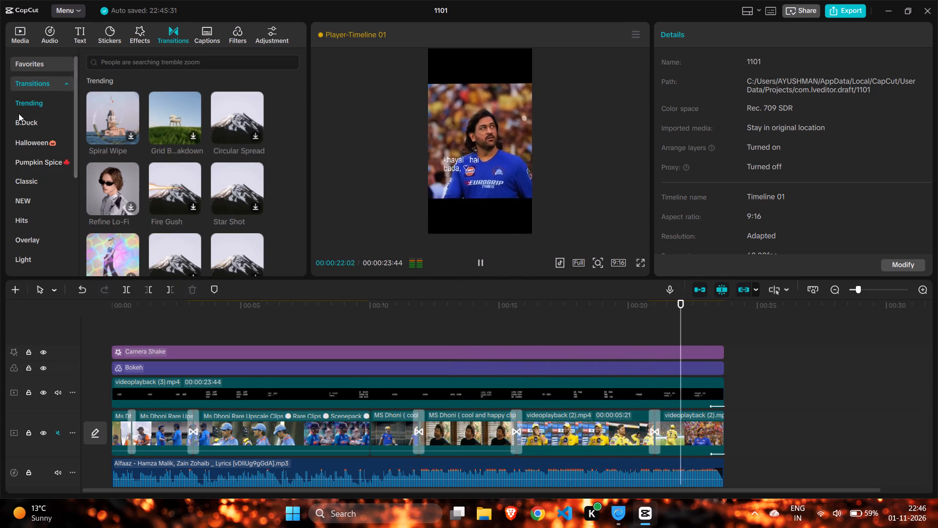
click(24, 181)
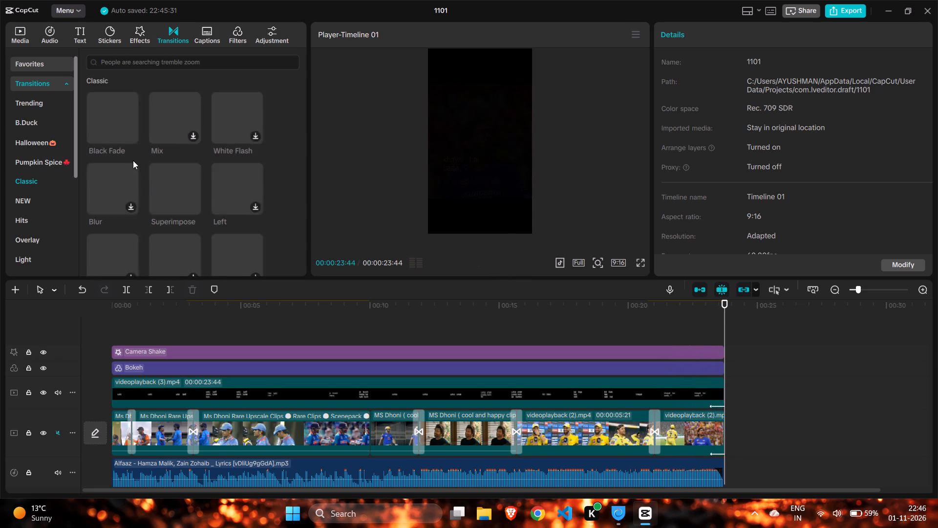
drag(110, 113, 370, 441)
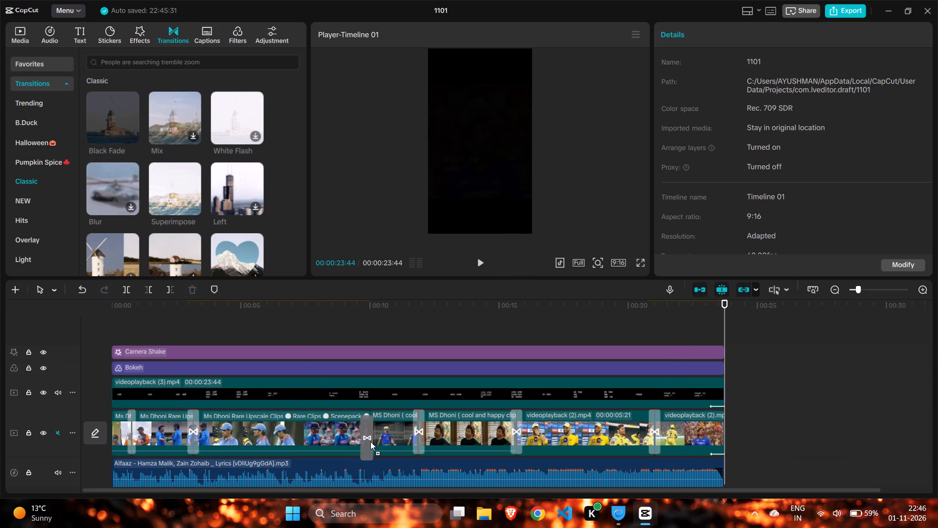
drag(370, 441, 364, 435)
Play the video from about 9 seconds to the end, scrub through its final section and return to the start.
click(348, 321)
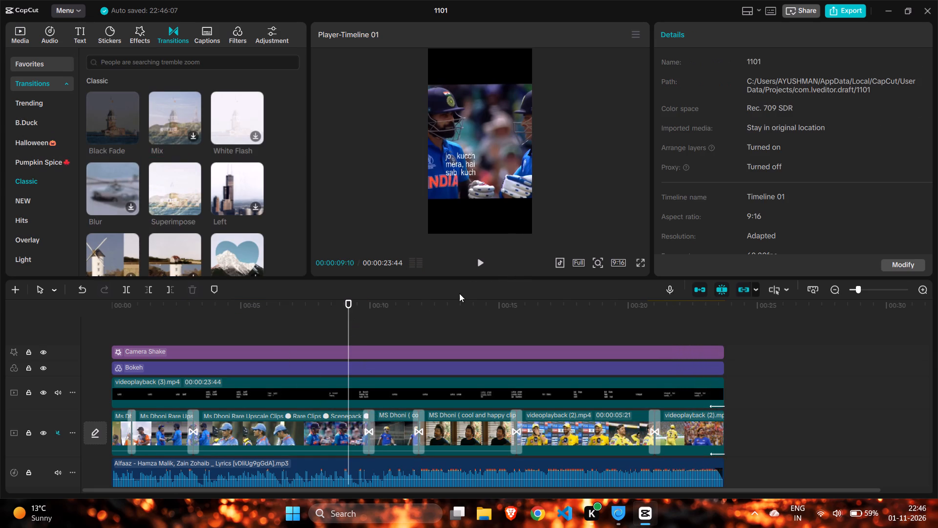
click(482, 262)
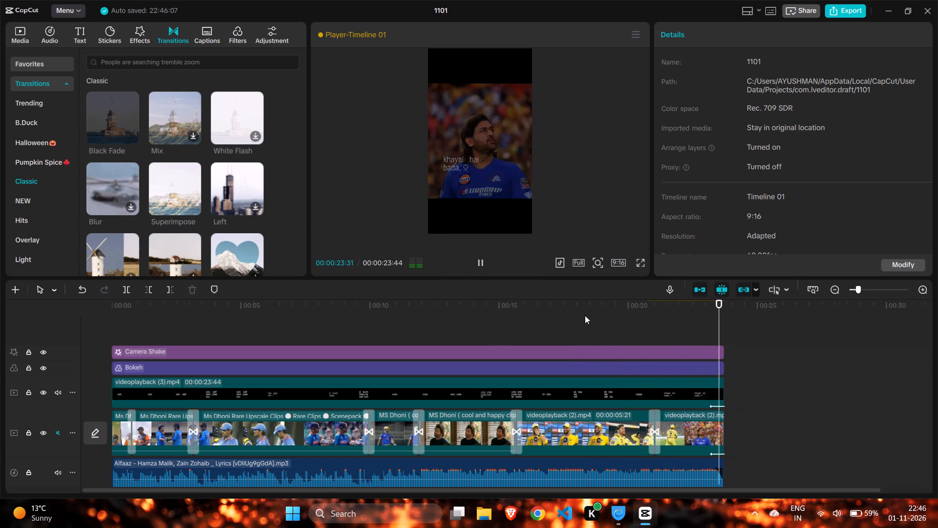
click(627, 312)
drag(627, 312, 663, 315)
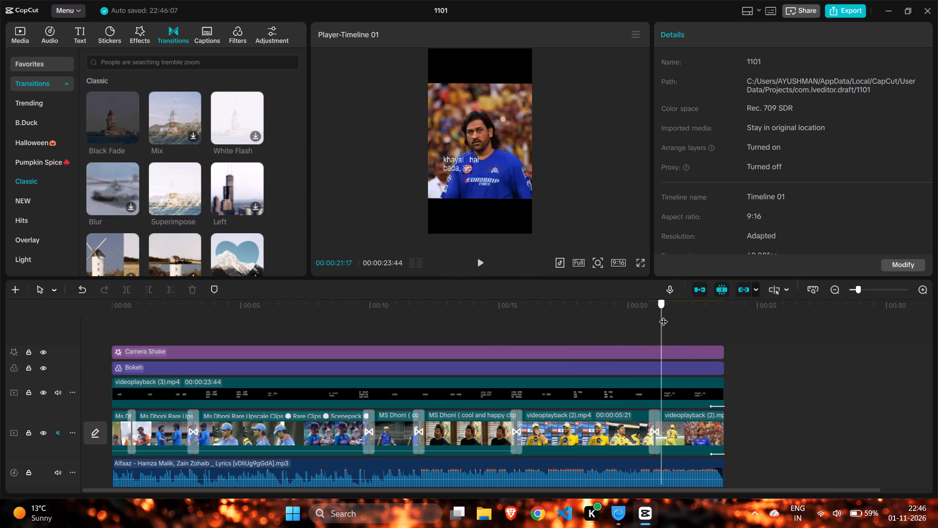
drag(663, 315, 715, 320)
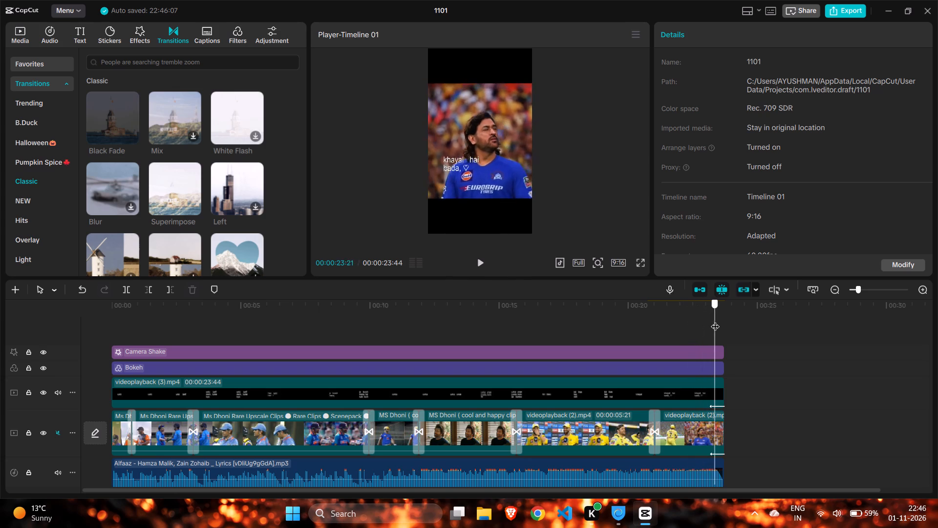
drag(715, 320, 742, 324)
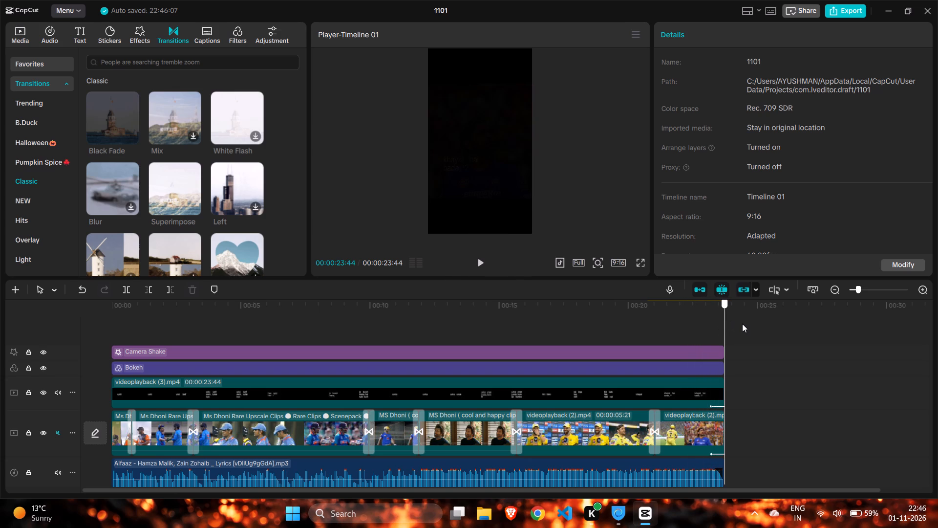
drag(742, 324, 578, 333)
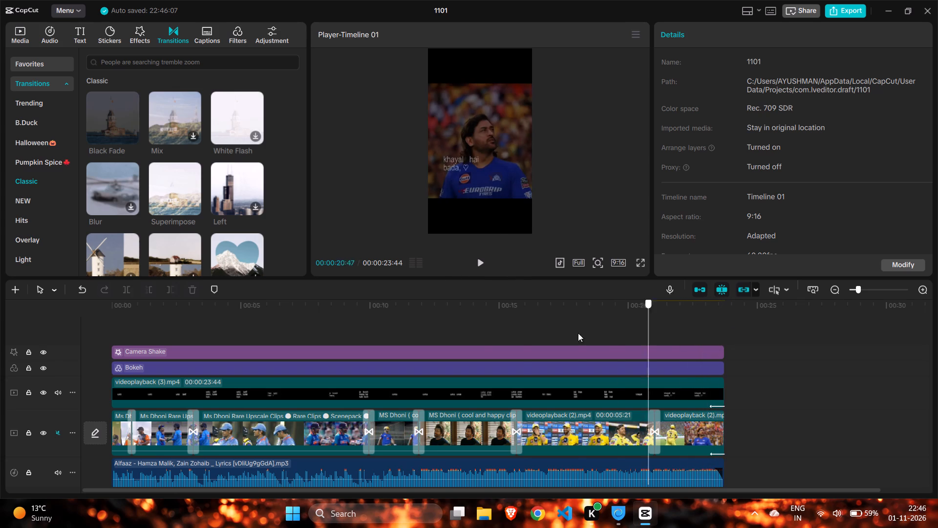
drag(578, 333, 28, 327)
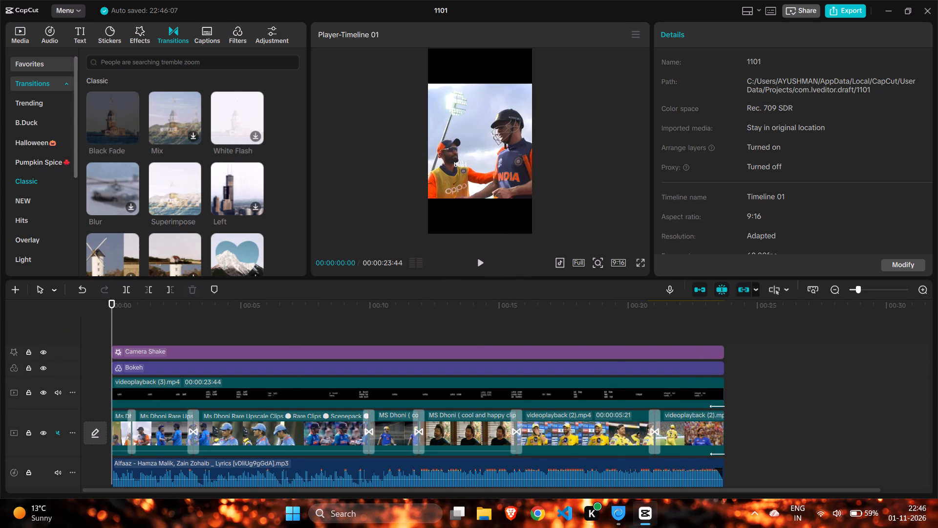
Preview the Film filter from the favourite filters on the video.
click(245, 33)
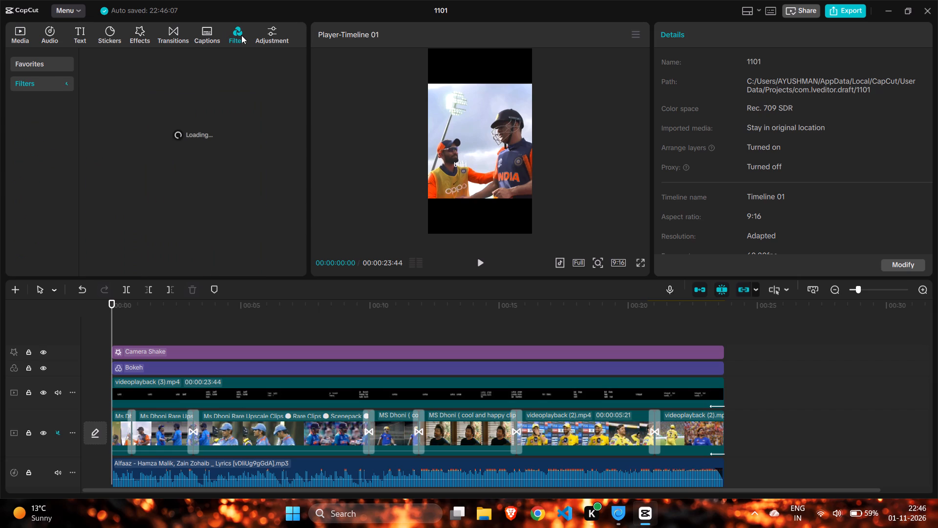
click(26, 71)
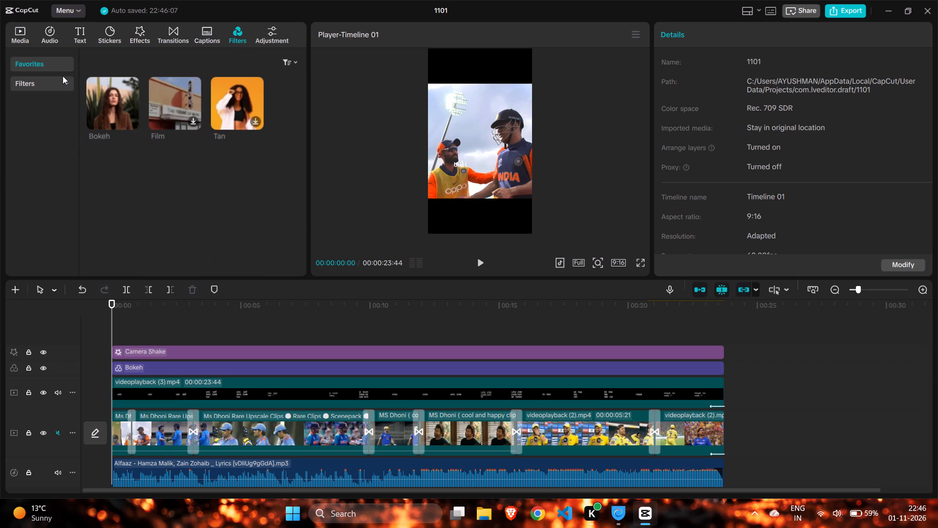
click(174, 93)
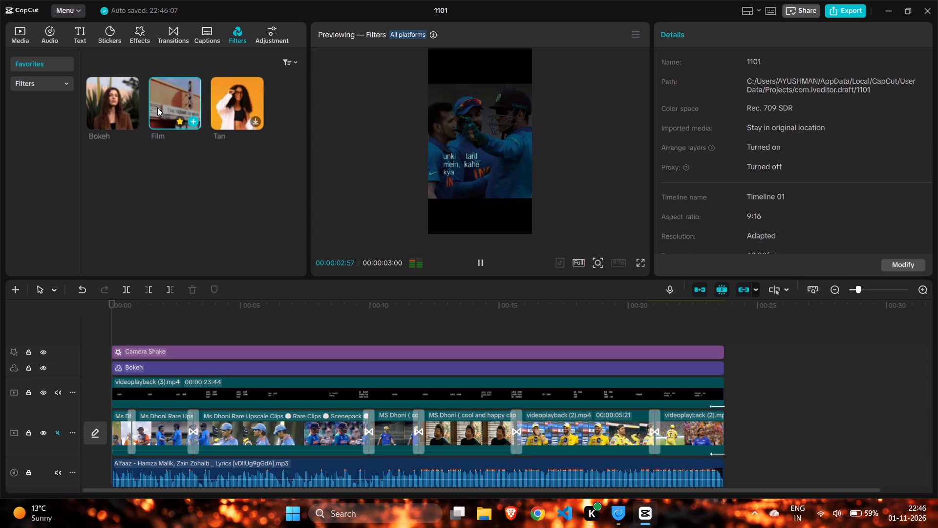
Search the filters for badbunny, add the Badbunny filter above Bokeh and extend it over the full video length.
click(30, 86)
click(118, 63)
click(118, 93)
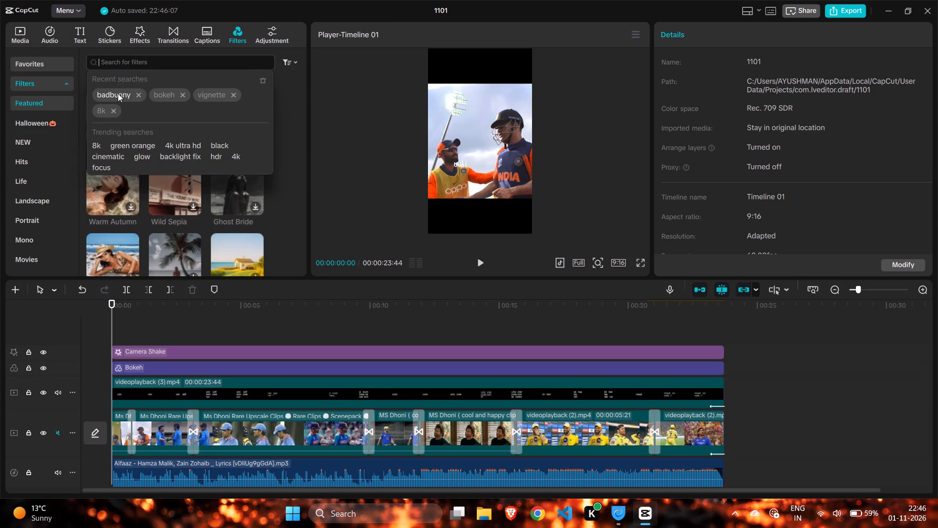
click(110, 102)
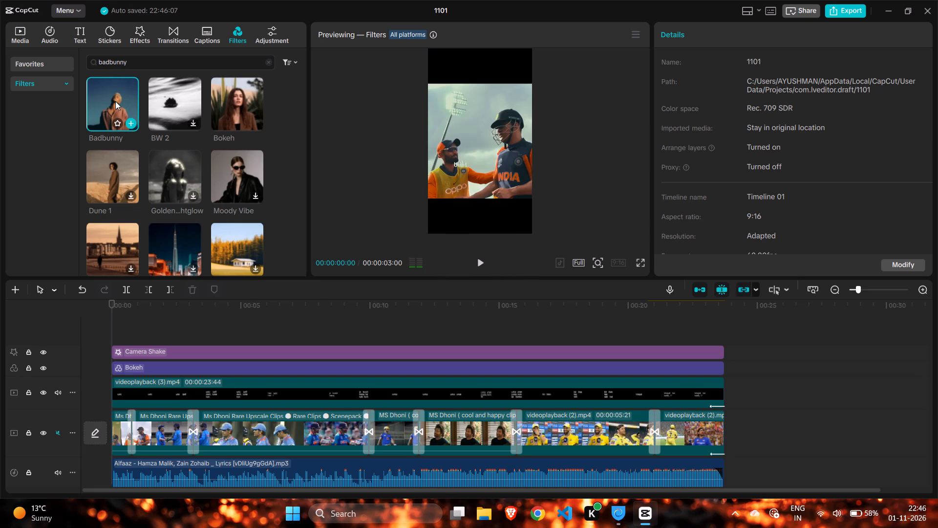
drag(115, 101, 111, 364)
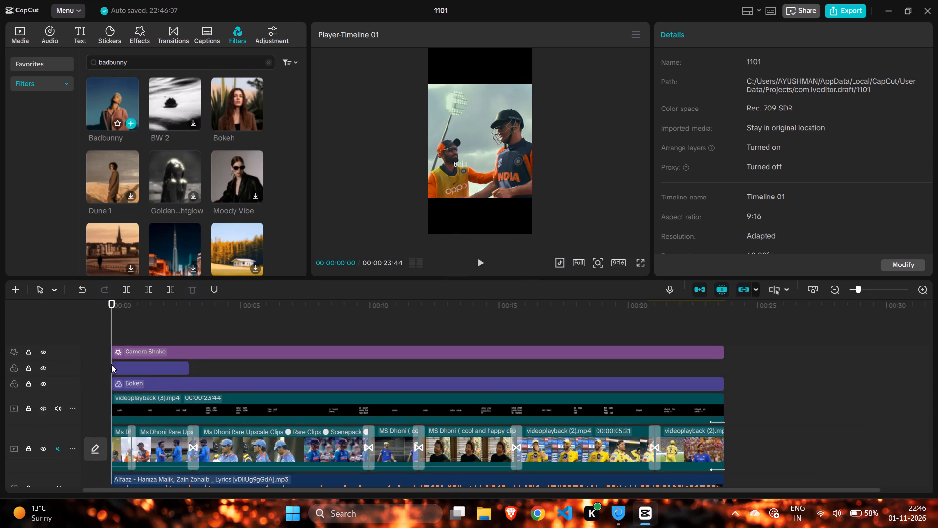
drag(190, 370, 490, 412)
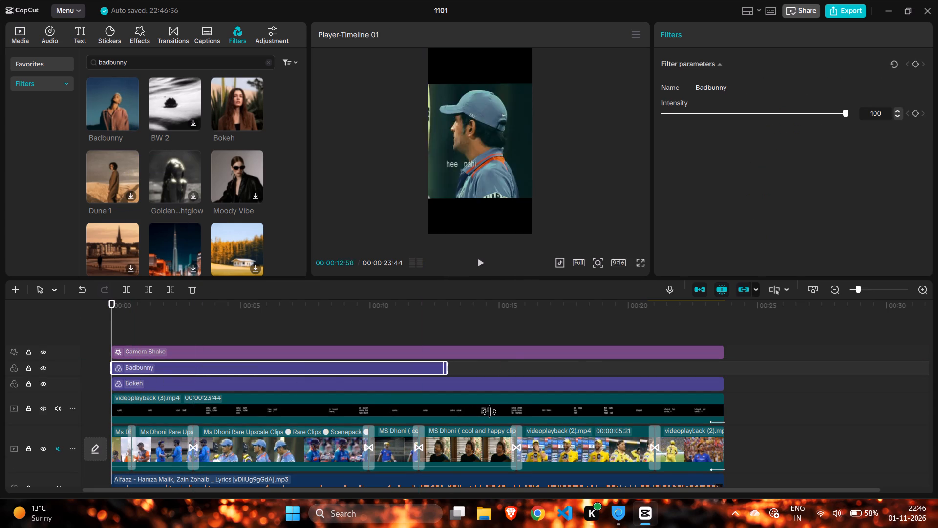
drag(490, 412, 723, 407)
Move the videoplayback (3).mp4 lyrics overlay onto a track above Camera Shake, starting at 00:00.
drag(658, 404, 629, 344)
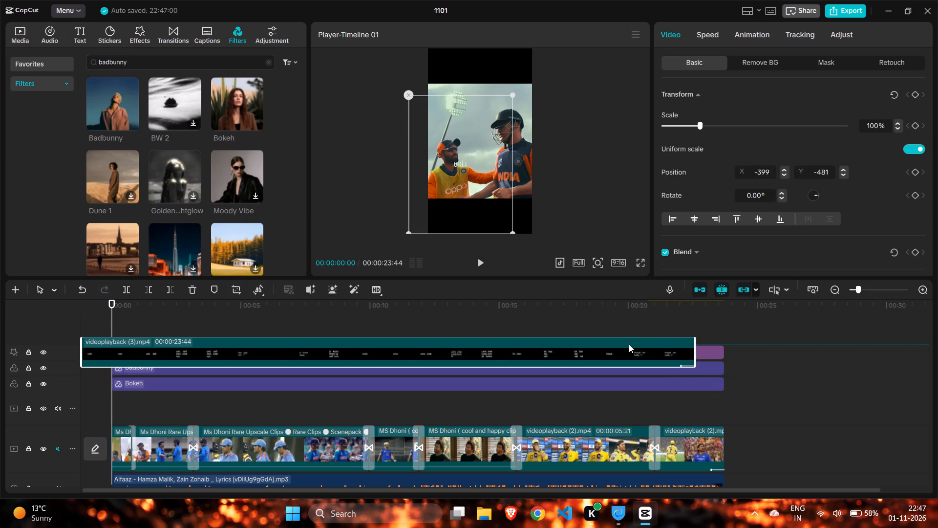
drag(629, 344, 660, 327)
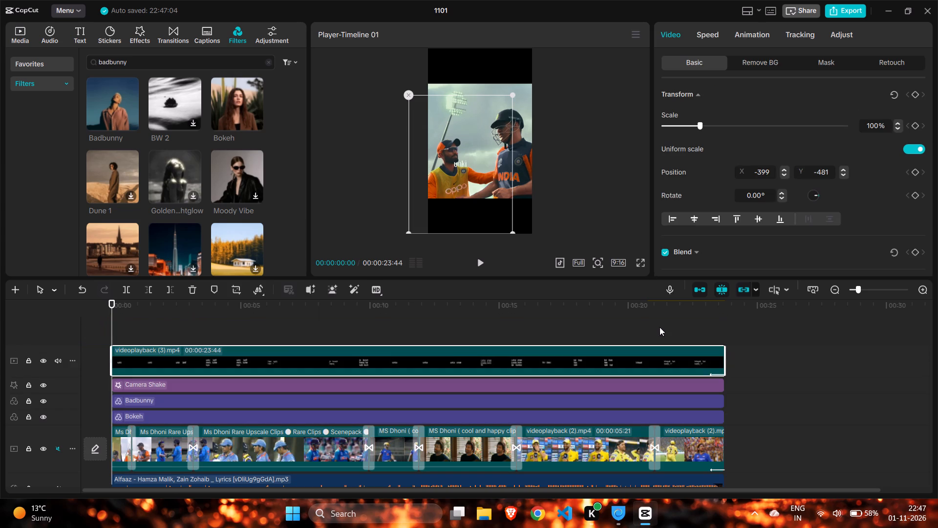
Play the whole video full screen from the start to review the filtered look, and return to the beginning.
click(135, 323)
drag(135, 323, 48, 323)
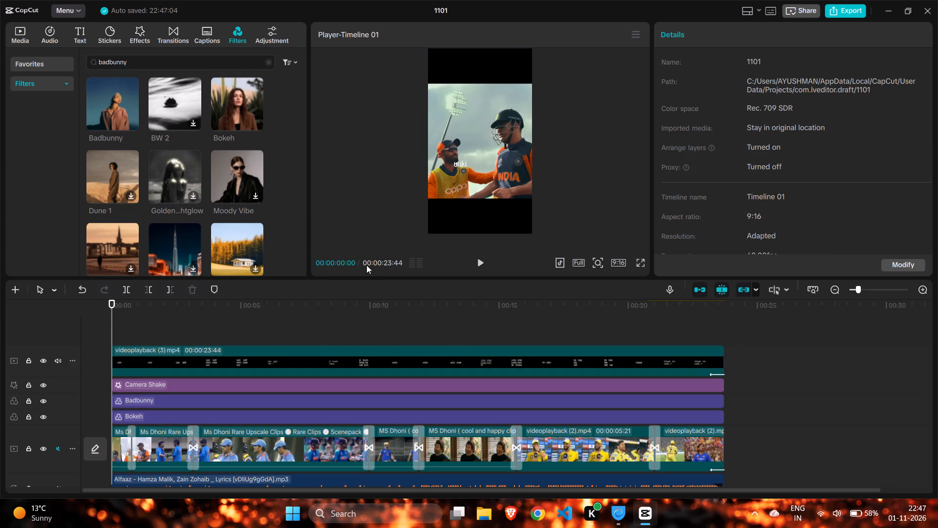
click(639, 261)
click(308, 470)
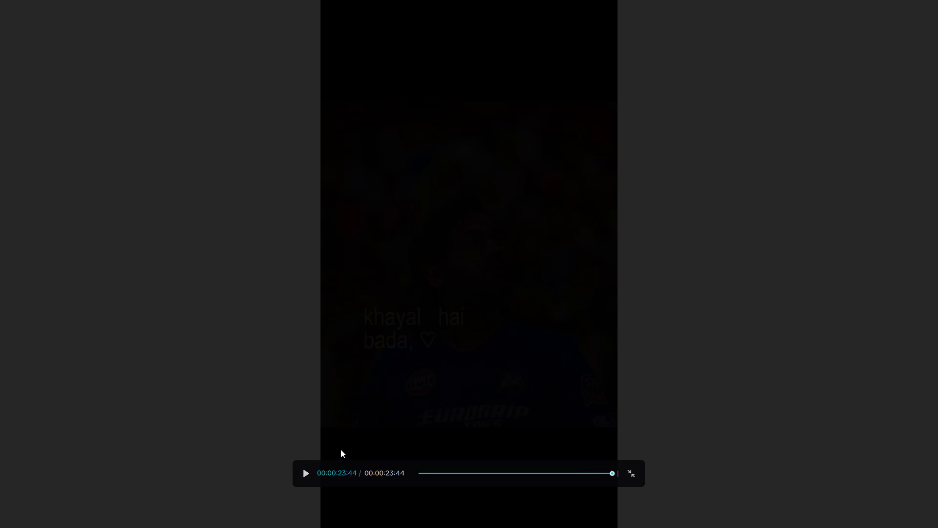
click(636, 468)
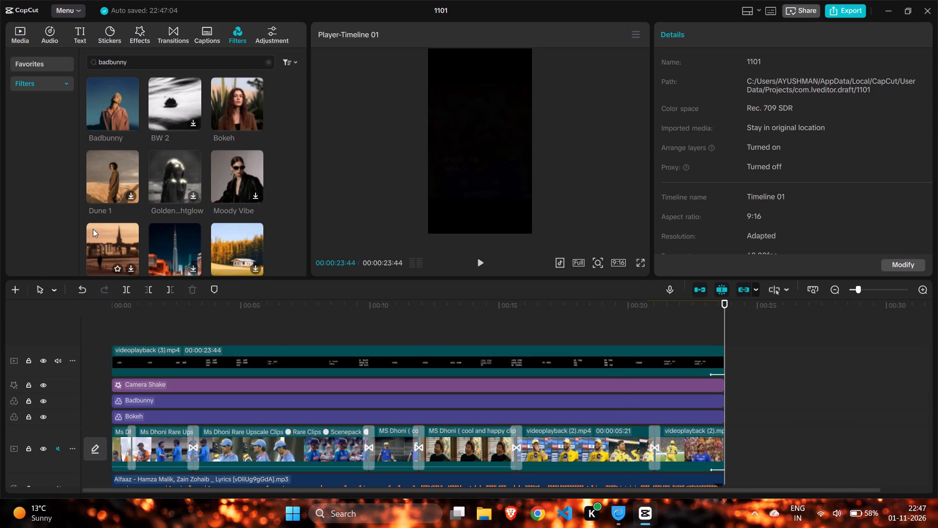
scroll(118, 234, down, 1)
click(137, 311)
drag(137, 311, 85, 311)
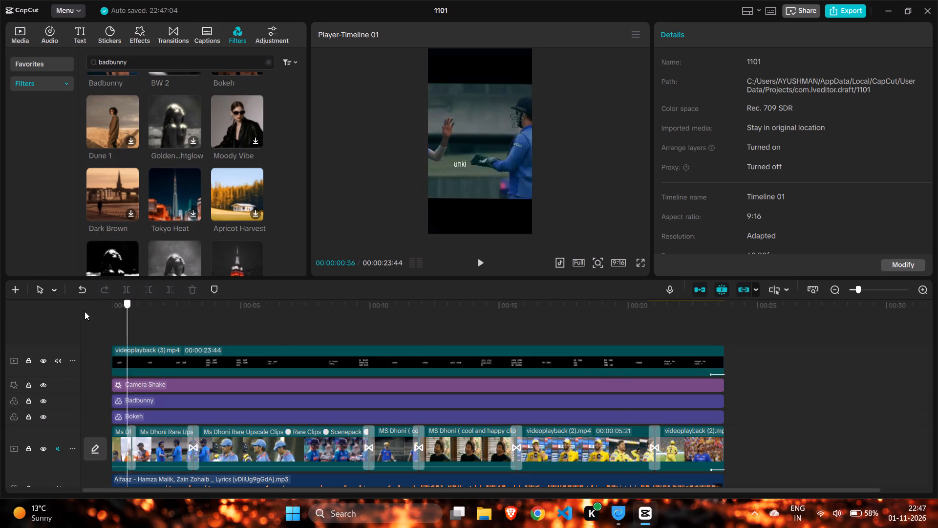
drag(85, 311, 49, 310)
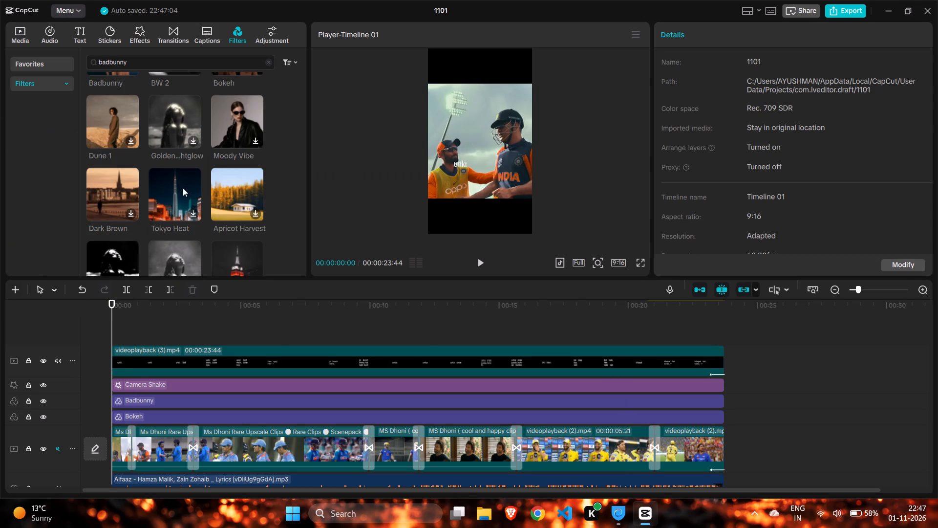
click(20, 29)
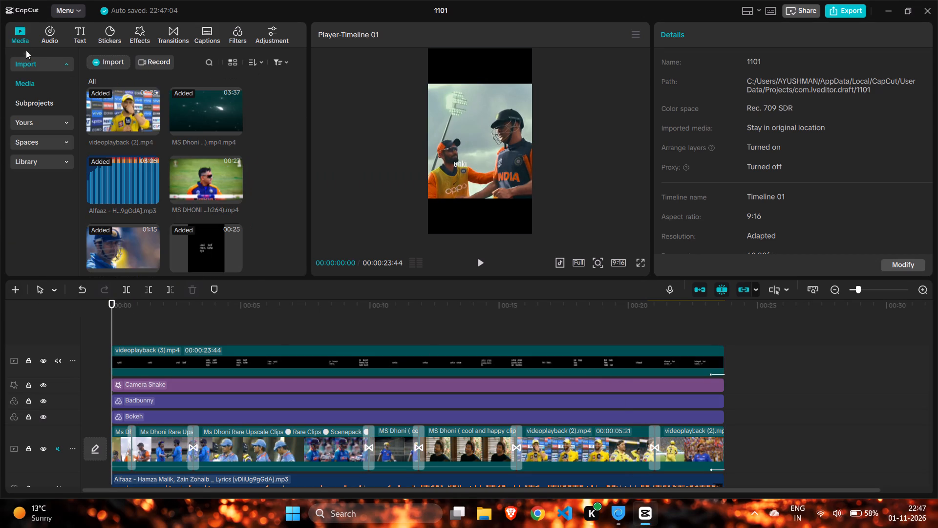
click(96, 68)
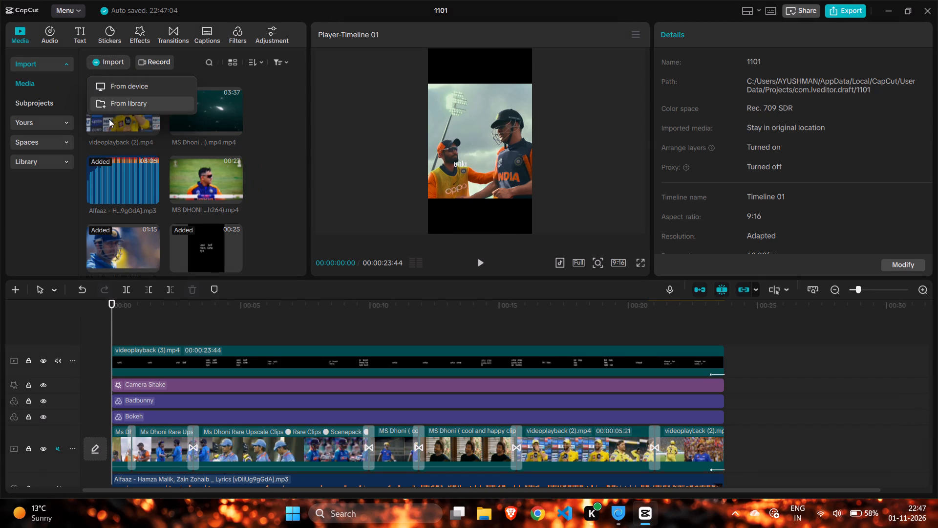
click(113, 89)
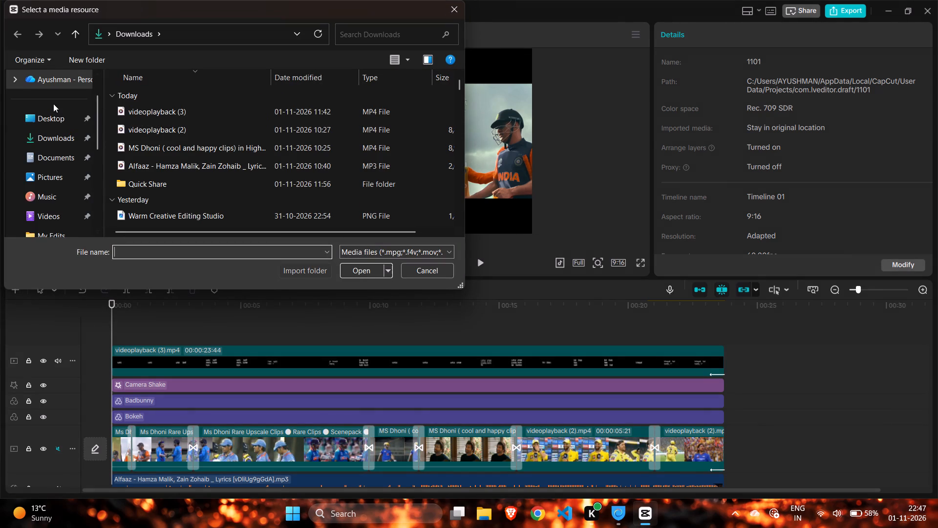
scroll(53, 104, up, 2)
click(53, 104)
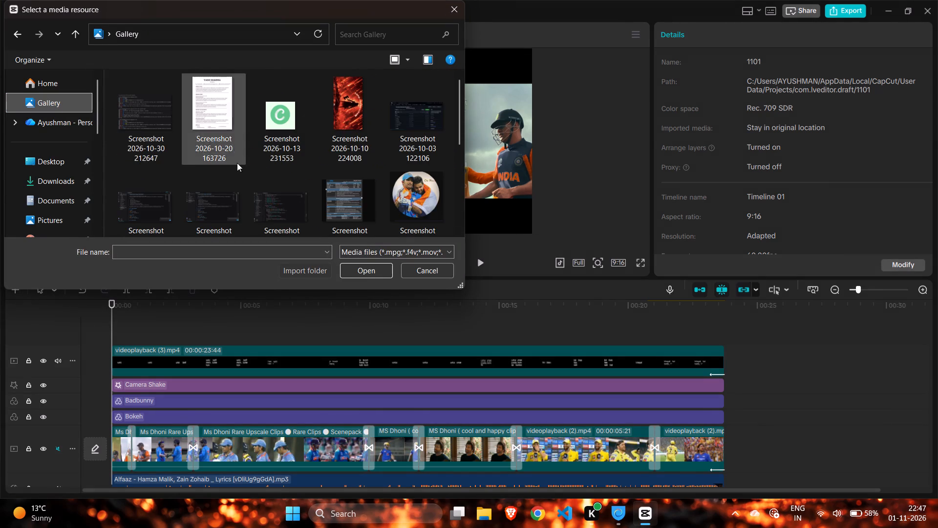
scroll(269, 156, down, 2)
click(143, 196)
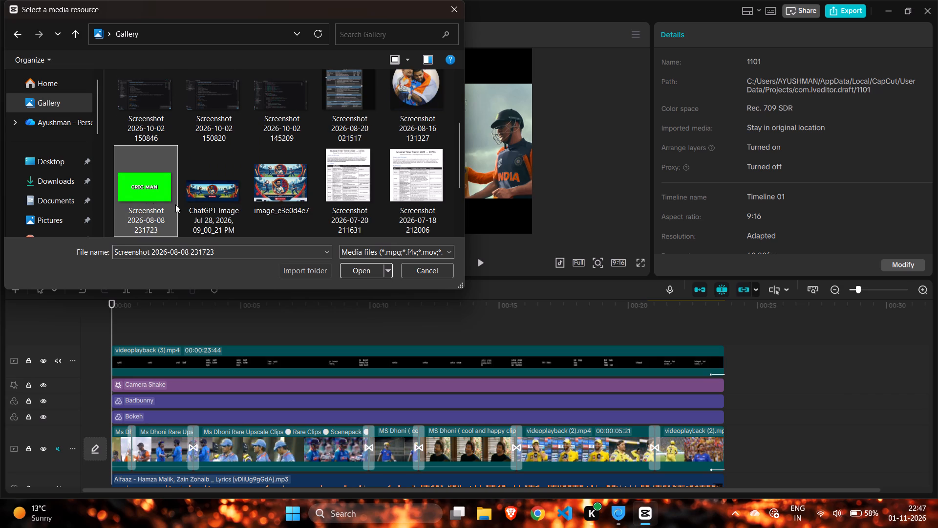
click(357, 273)
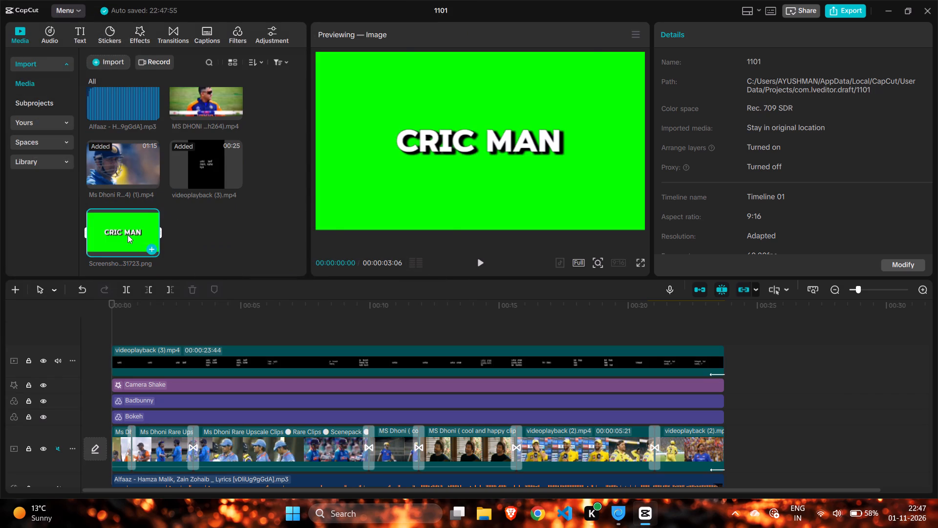
Place the CRIC MAN image on a new top track at 00:00 and extend it to 00:00:23:44.
drag(128, 235, 107, 328)
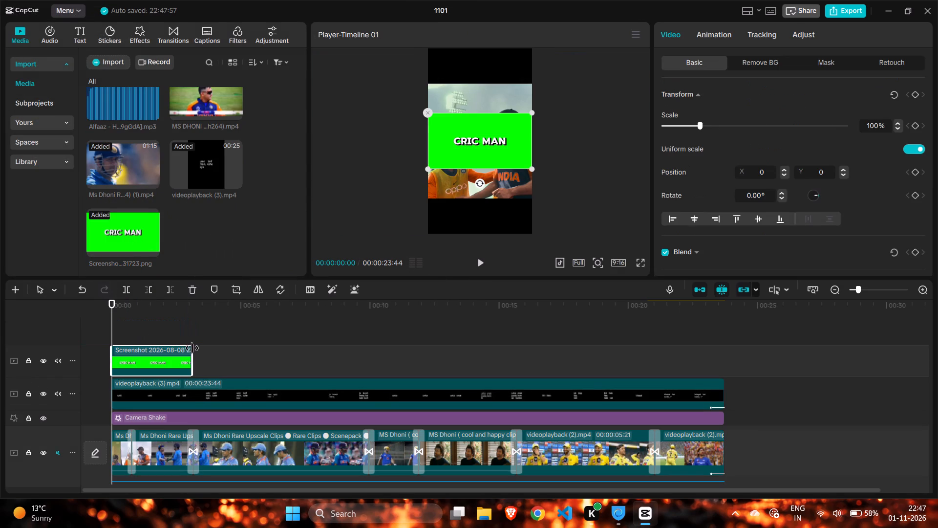
drag(193, 353, 701, 364)
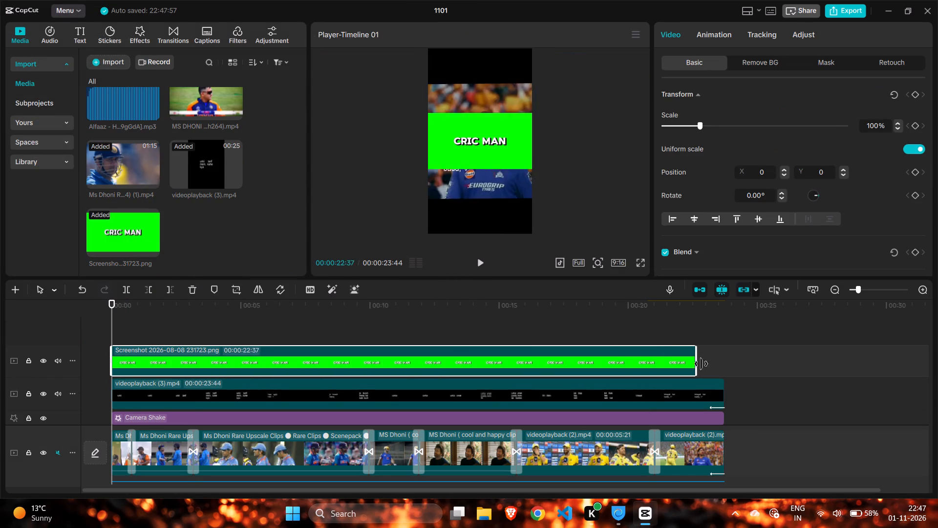
drag(701, 364, 721, 367)
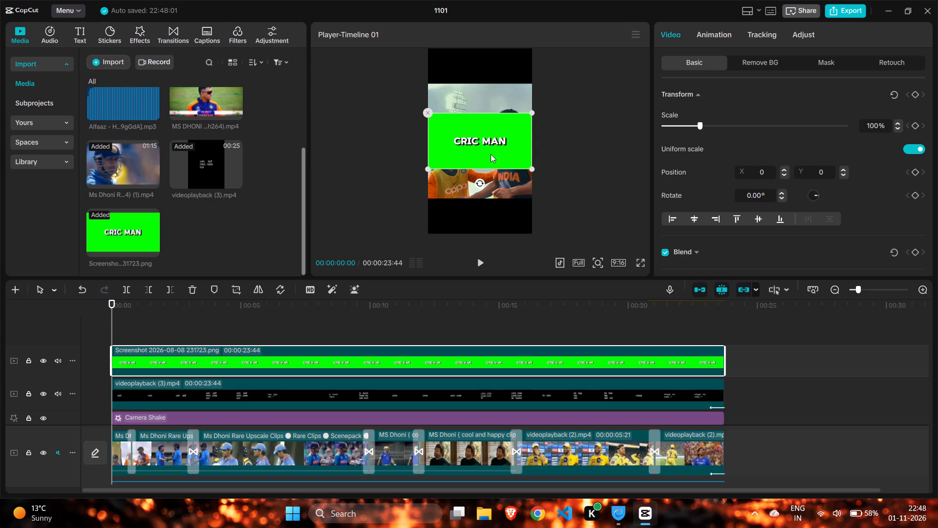
Shrink the CRIC MAN image in the frame to 72% scale.
drag(530, 170, 507, 163)
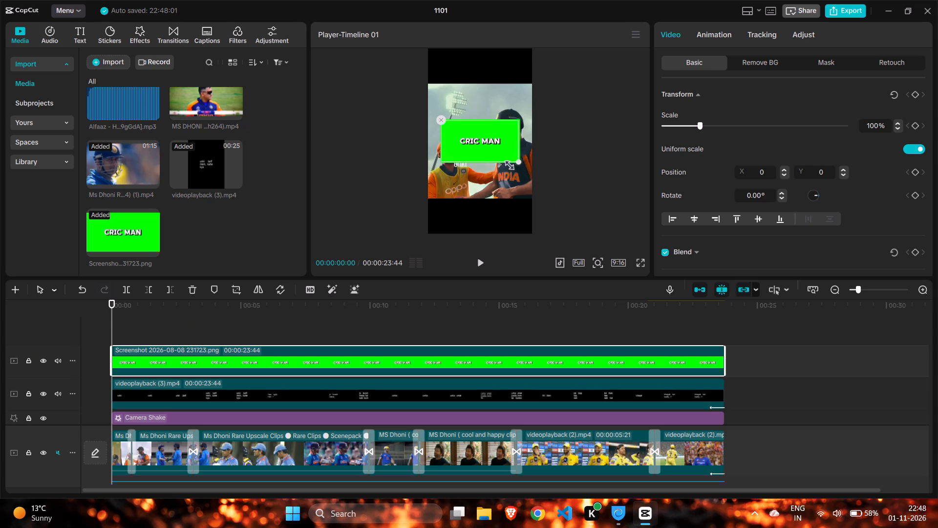
drag(507, 163, 506, 162)
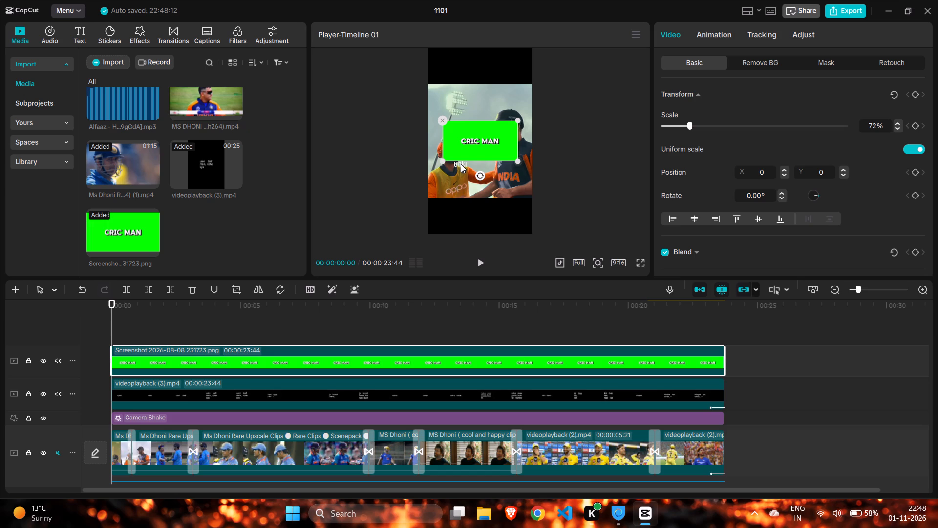
scroll(426, 395, up, 1)
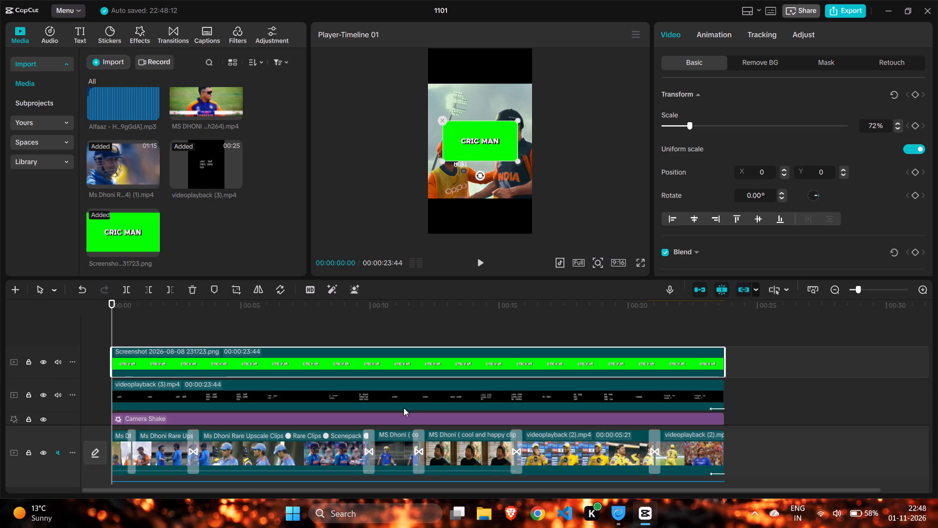
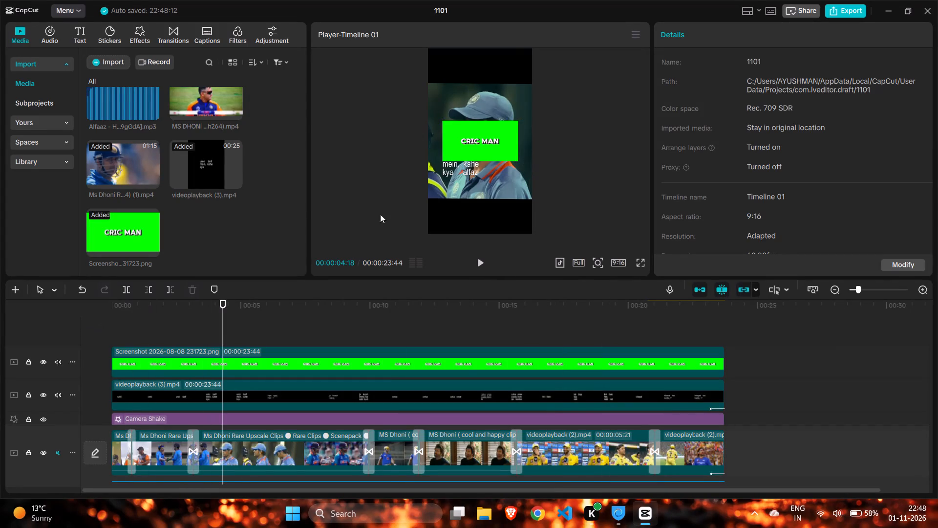
Shrink the CRIC MAN image to 32% scale and move it below the lyrics, to position X 0, Y -931.
click(459, 142)
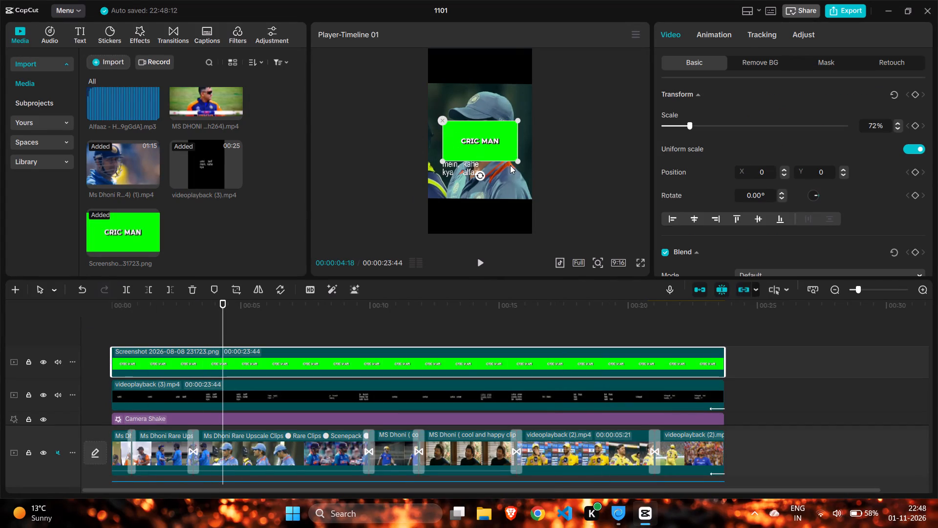
drag(513, 163, 484, 145)
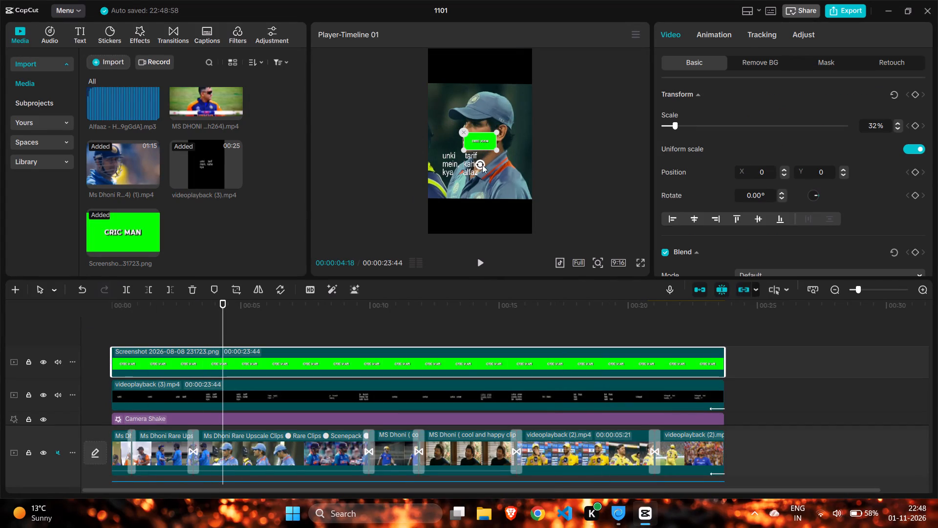
drag(480, 143, 475, 192)
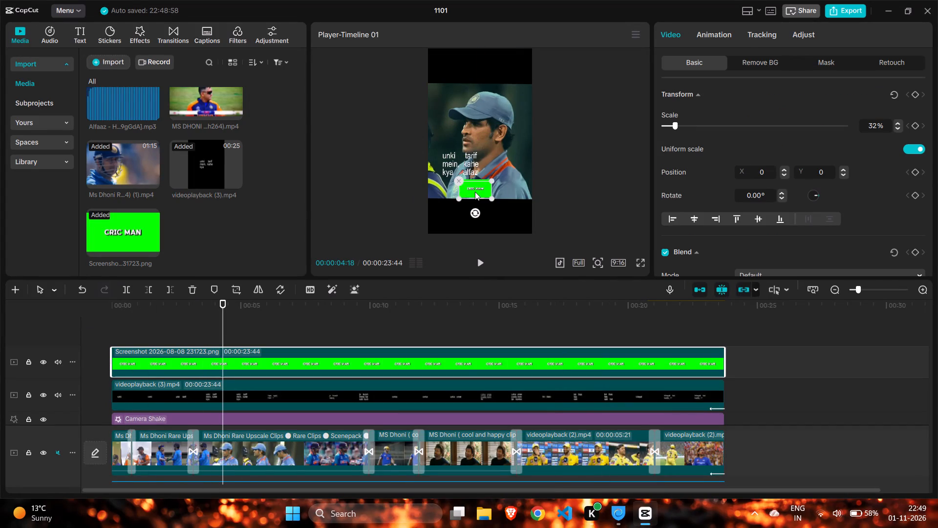
drag(475, 192, 477, 188)
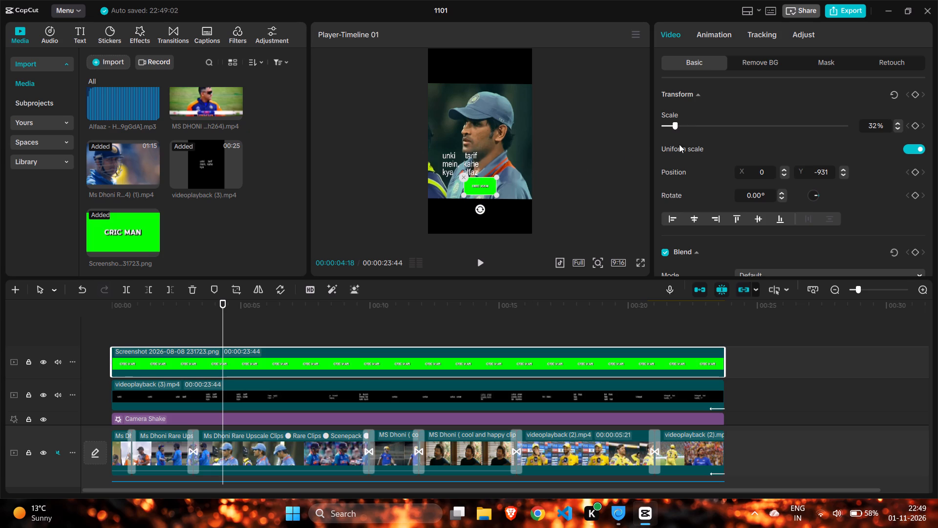
Remove the CRIC MAN image's green background with a chroma key, picking the green as the key color.
click(711, 33)
click(677, 36)
click(733, 64)
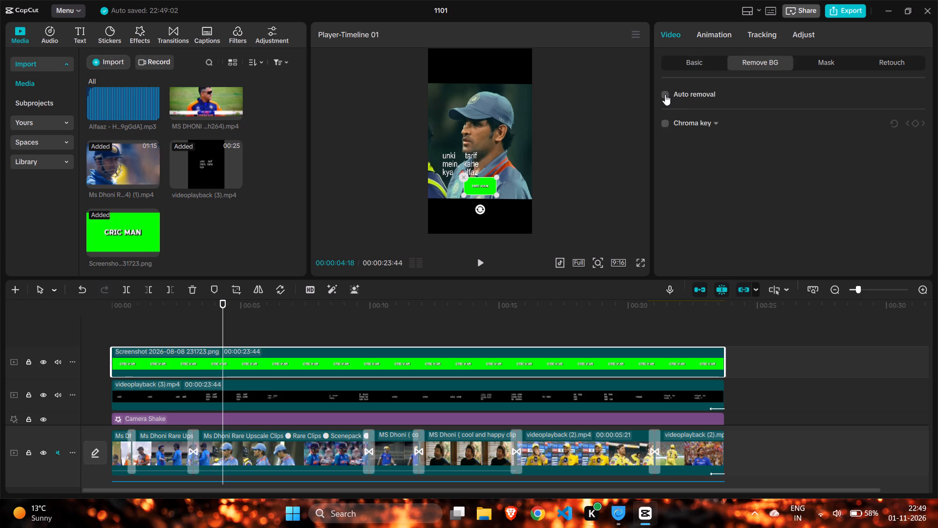
click(665, 123)
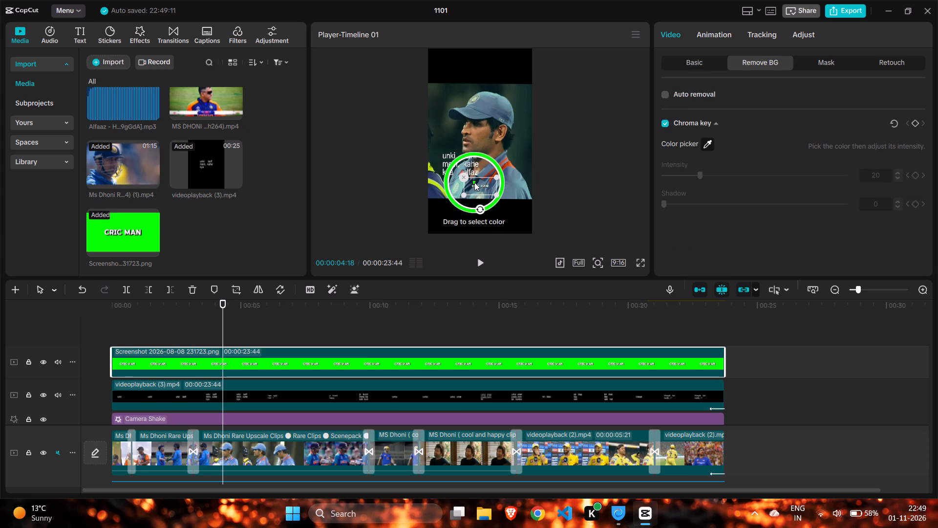
click(474, 182)
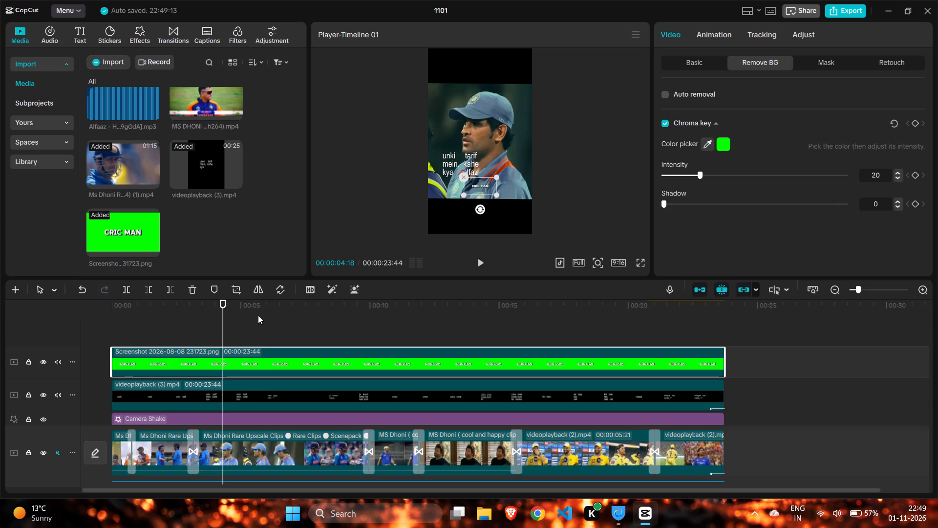
Scrub through the whole timeline to examine the keyed CRIC MAN text over each clip, and return to 00:00.
drag(223, 322, 315, 329)
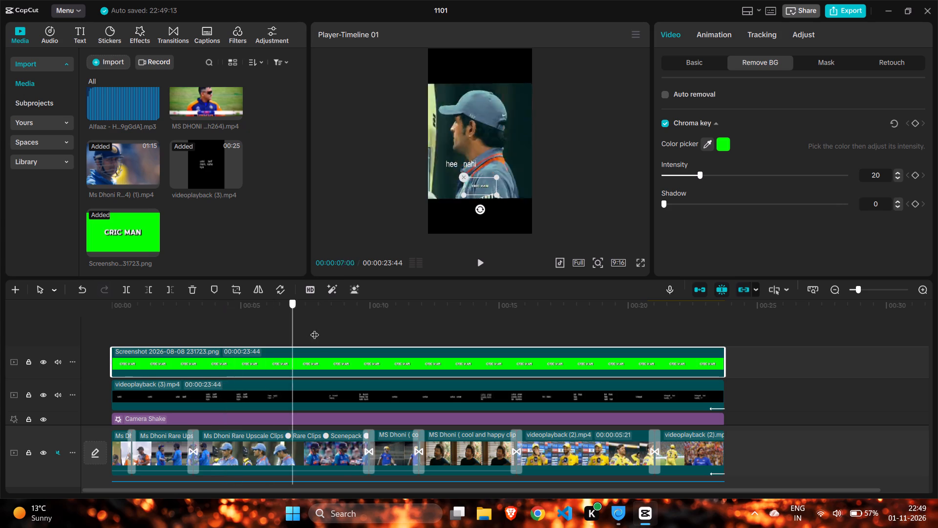
drag(315, 329, 724, 327)
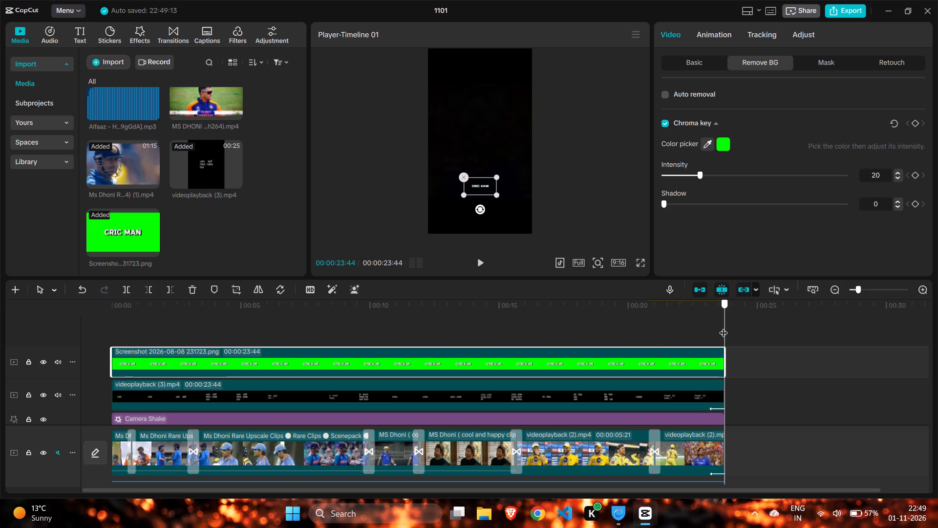
drag(724, 327, 101, 338)
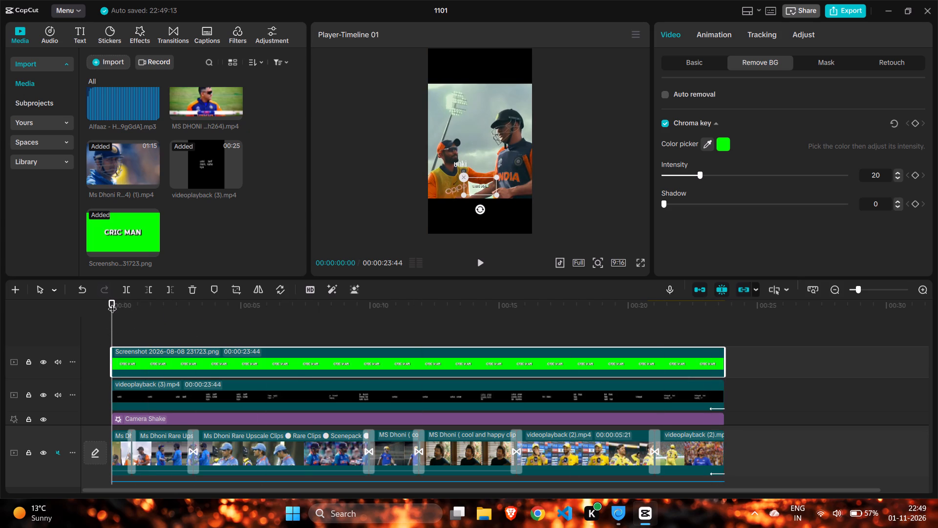
drag(109, 300, 175, 314)
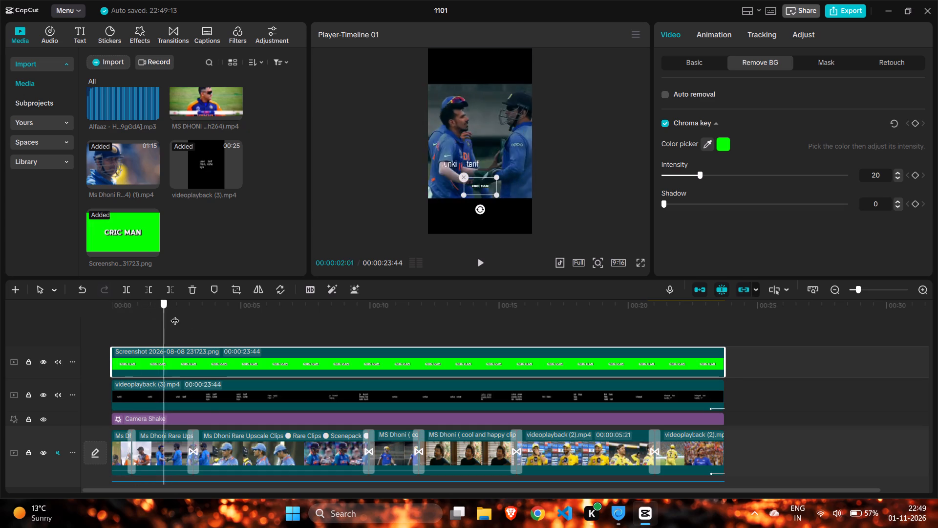
drag(175, 314, 343, 311)
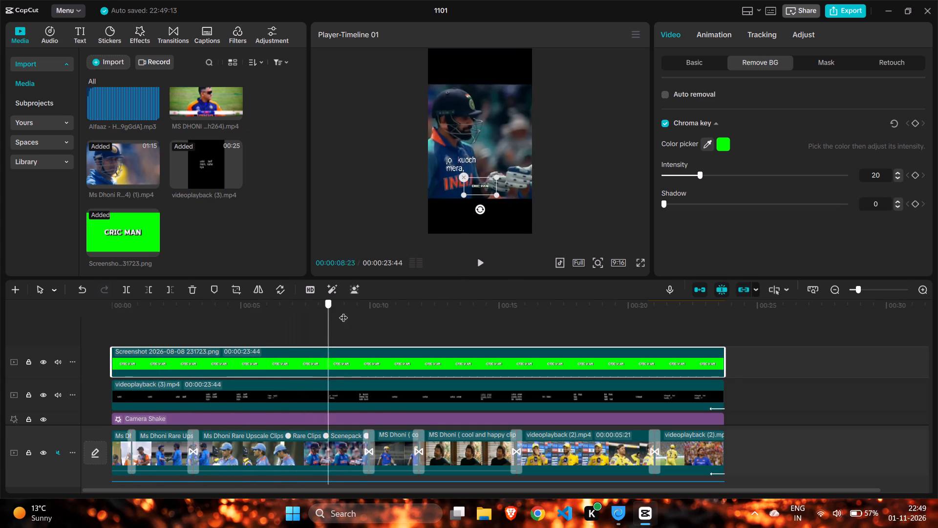
drag(343, 311, 632, 312)
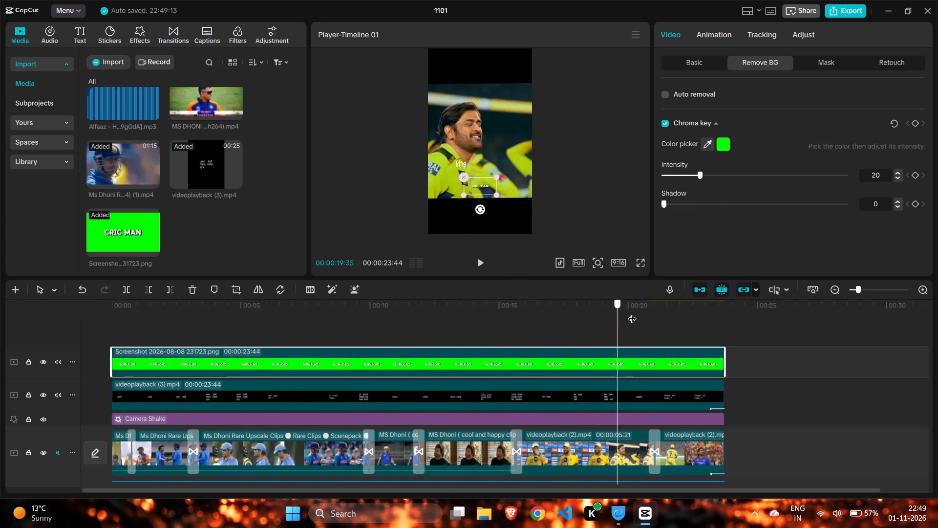
drag(632, 312, 644, 313)
drag(644, 313, 645, 313)
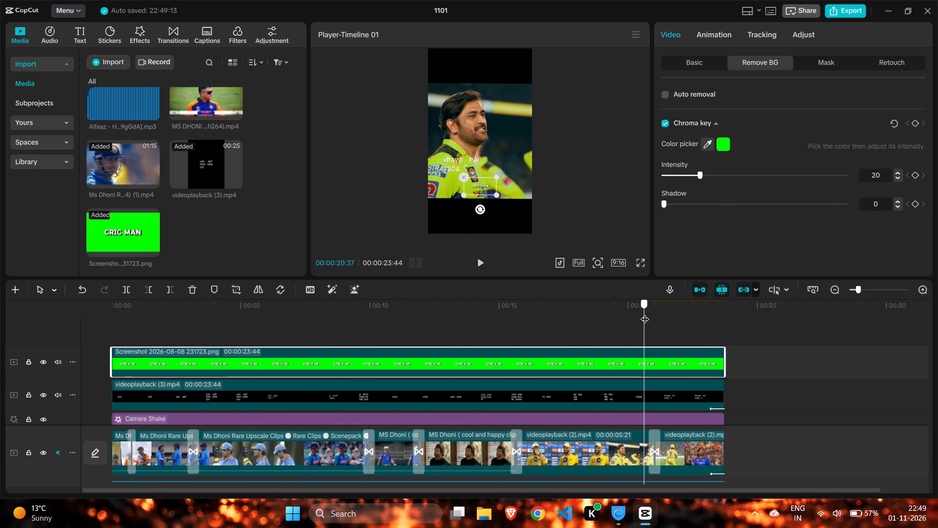
drag(645, 313, 446, 305)
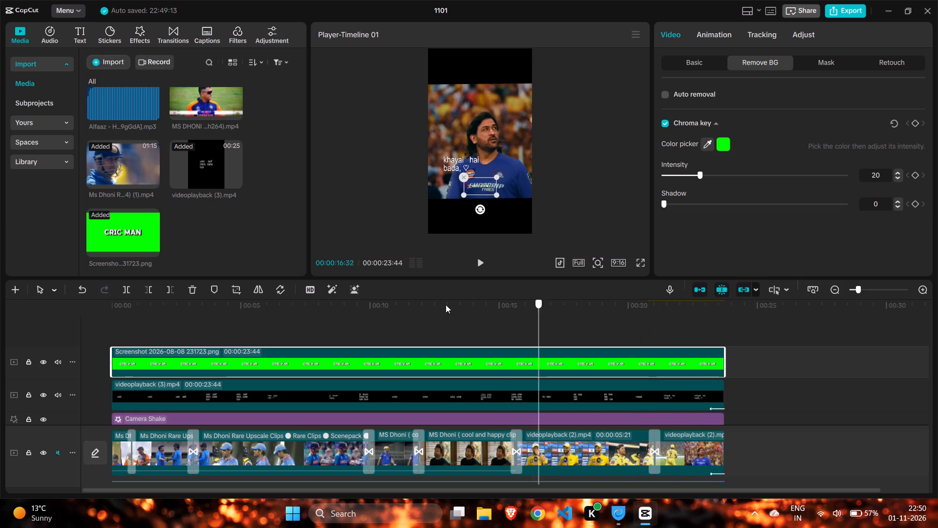
drag(446, 305, 107, 309)
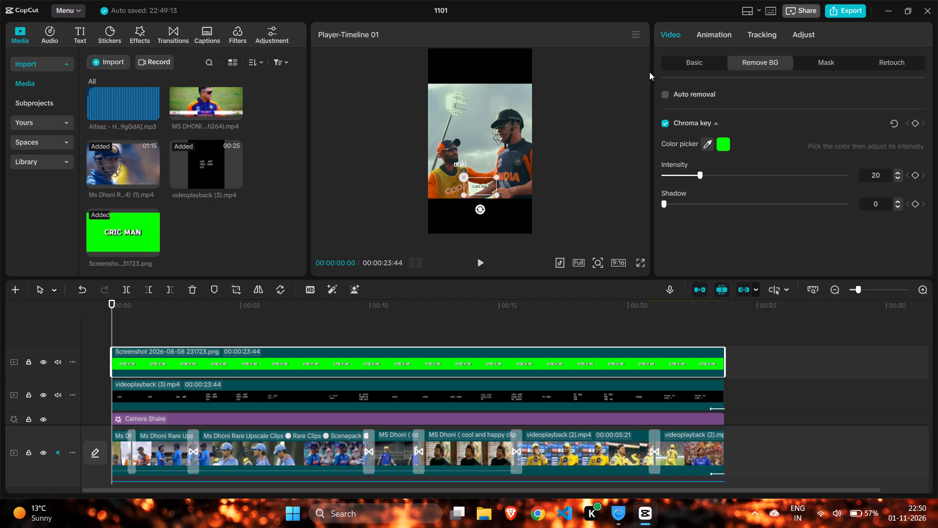
Set the CRIC MAN image's blend mode to Overlay.
click(689, 65)
scroll(731, 215, down, 2)
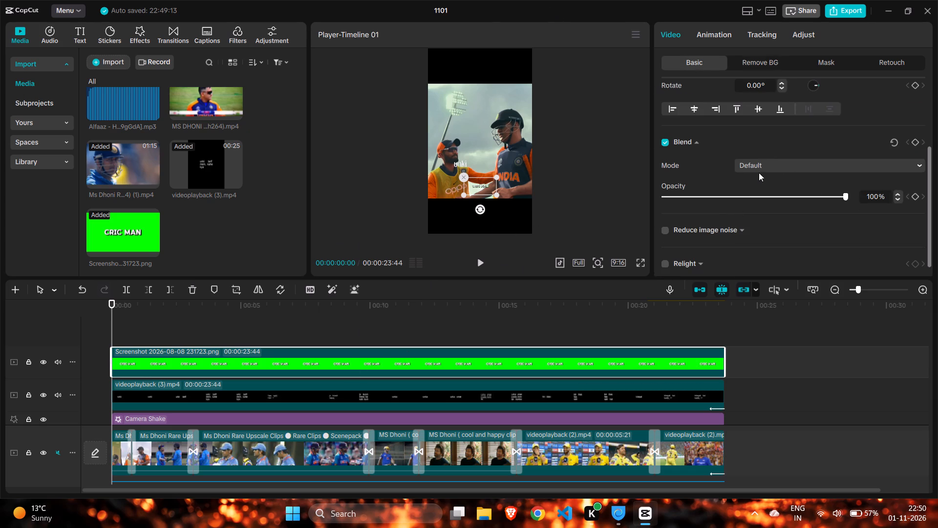
click(760, 168)
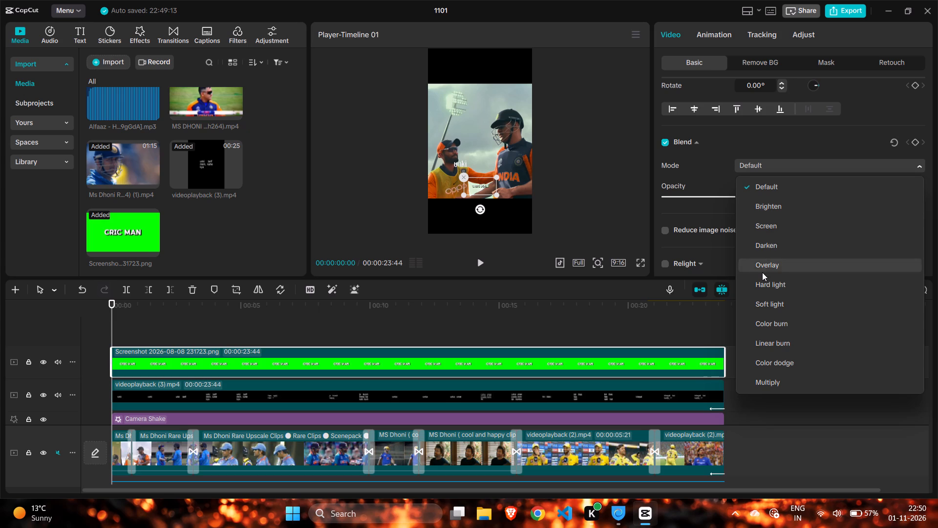
click(762, 272)
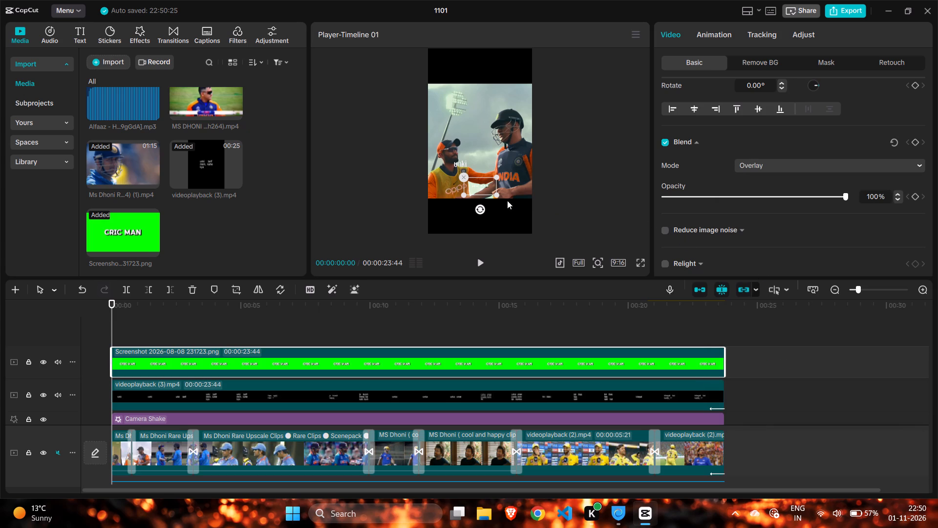
Check the blended CRIC MAN text in full screen and by scrubbing to the end, and return to 00:00.
click(640, 260)
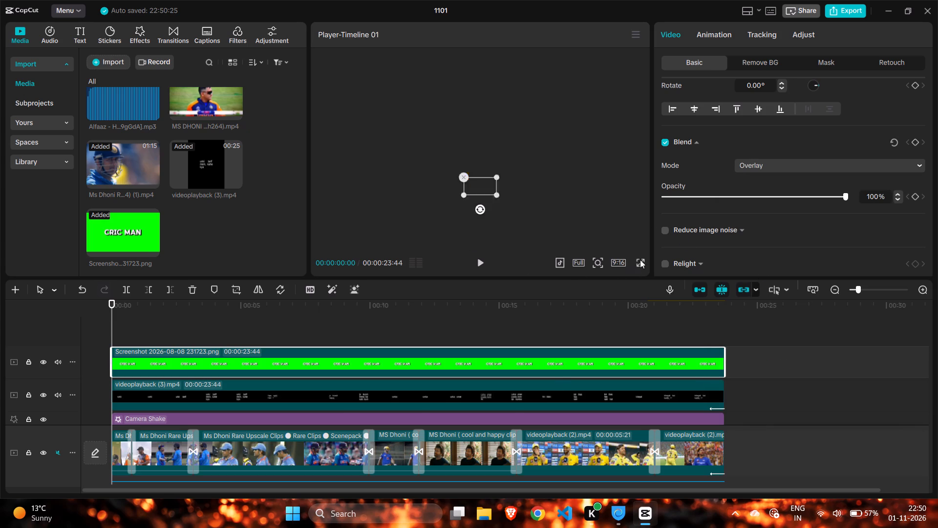
click(631, 474)
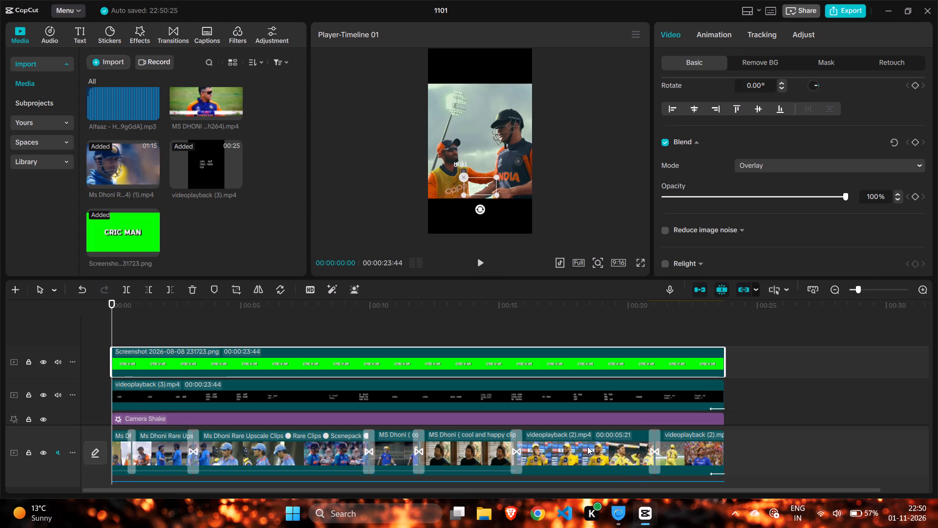
click(642, 263)
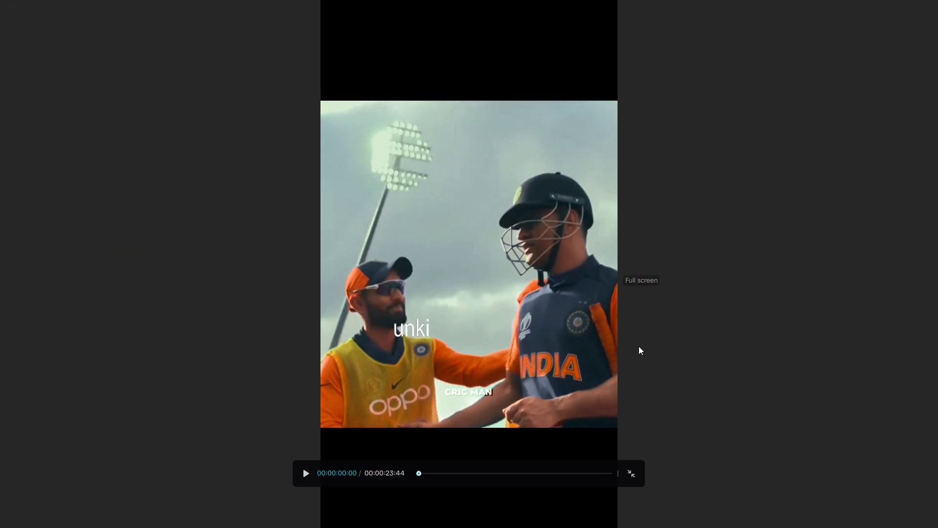
click(629, 472)
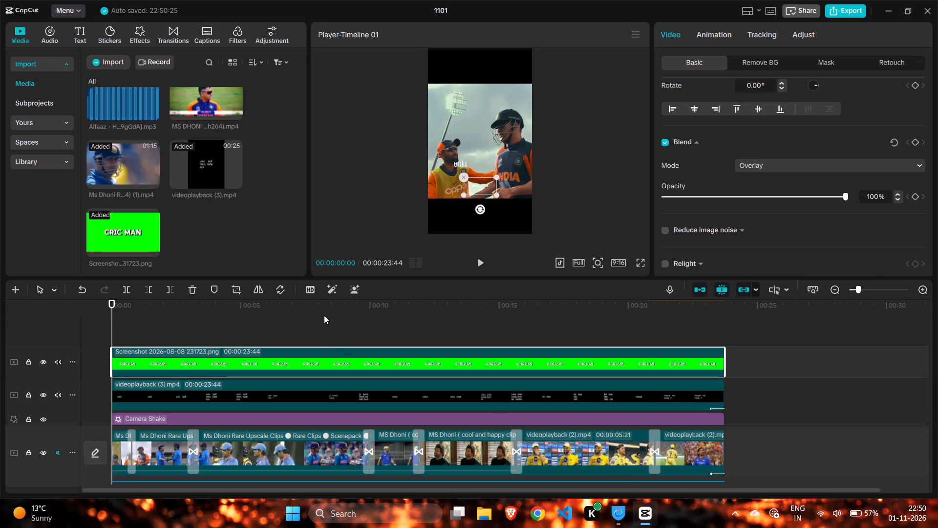
click(639, 263)
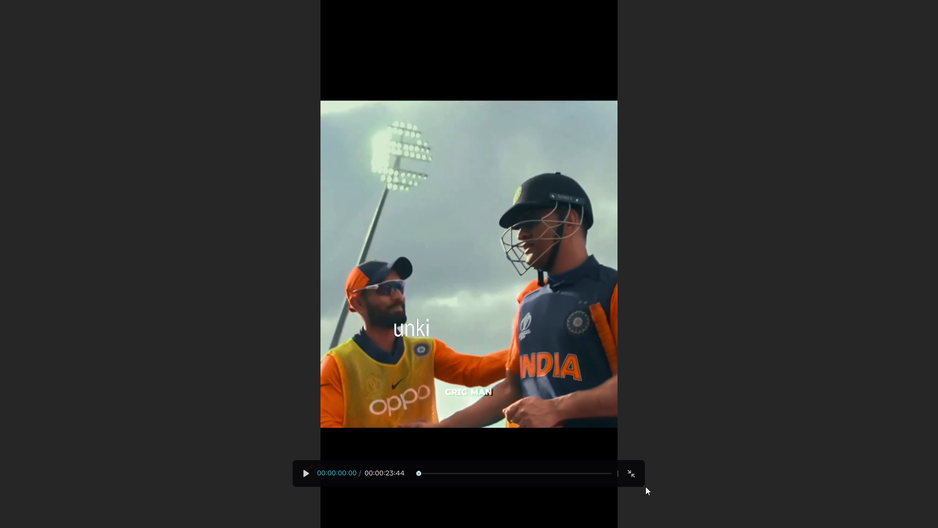
click(631, 473)
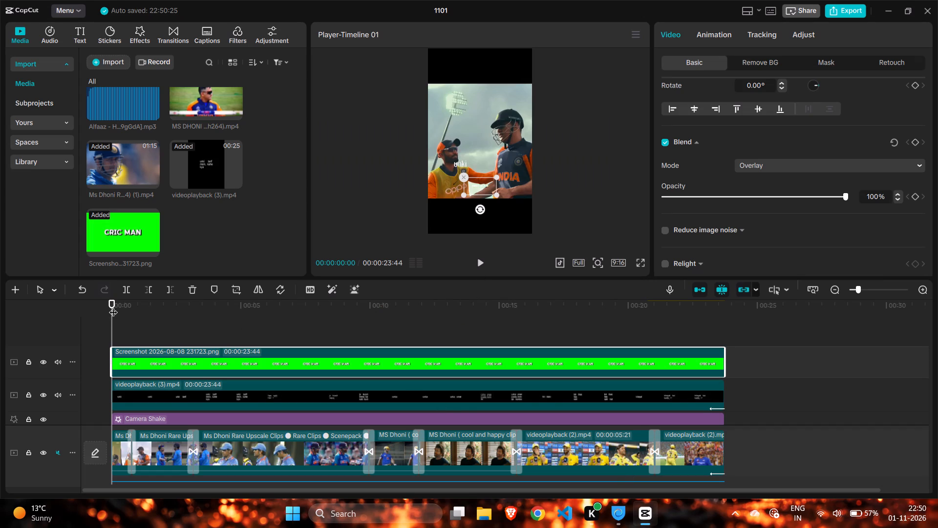
drag(112, 306, 270, 332)
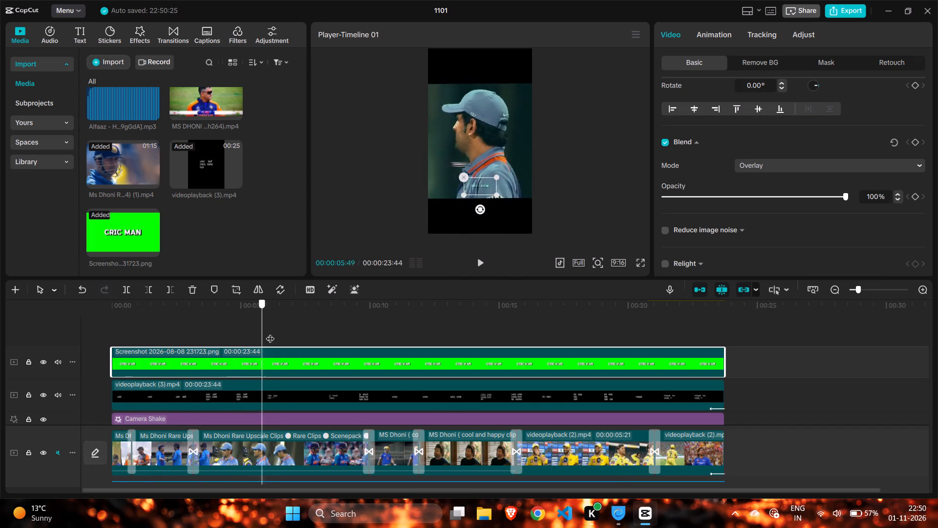
drag(270, 332, 575, 308)
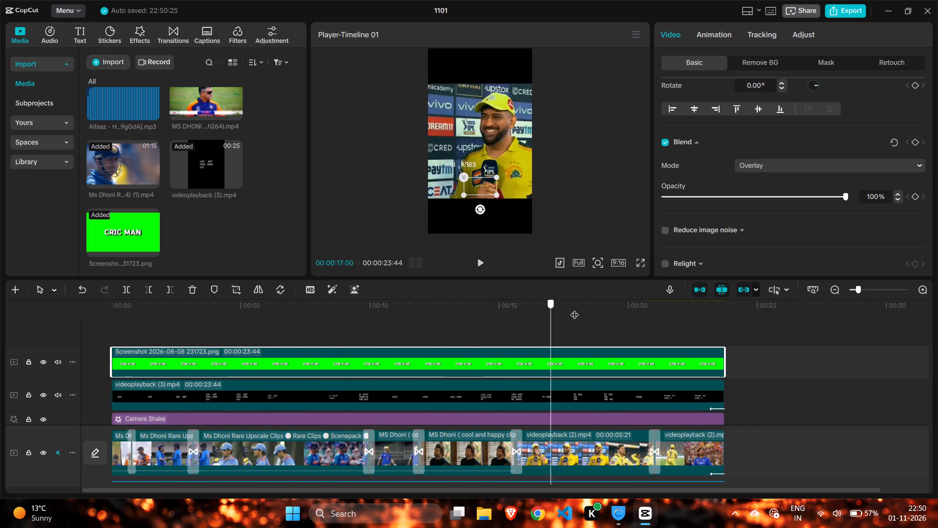
drag(575, 308, 726, 333)
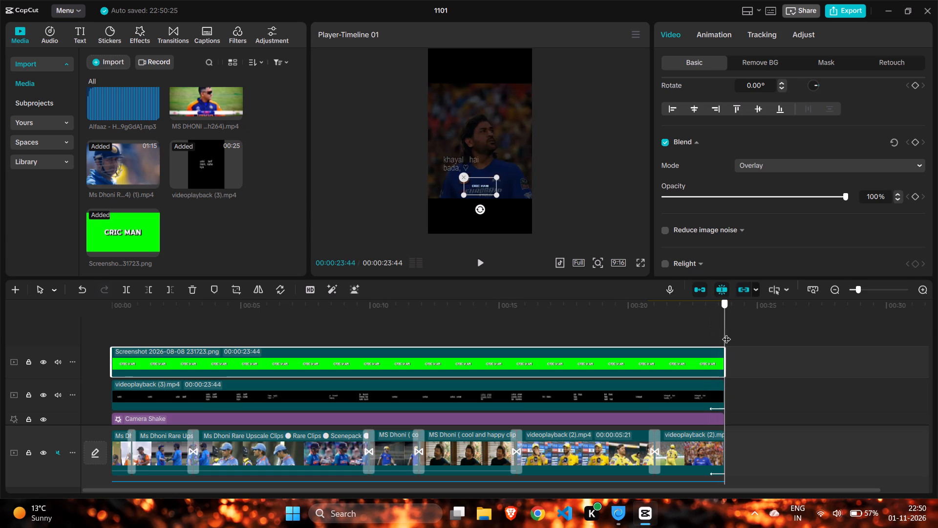
drag(726, 333, 83, 267)
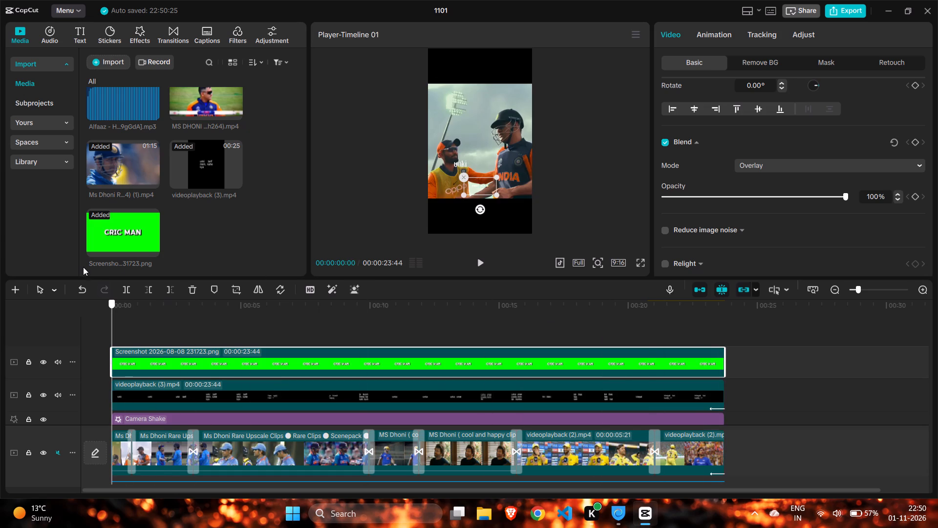
drag(83, 267, 83, 267)
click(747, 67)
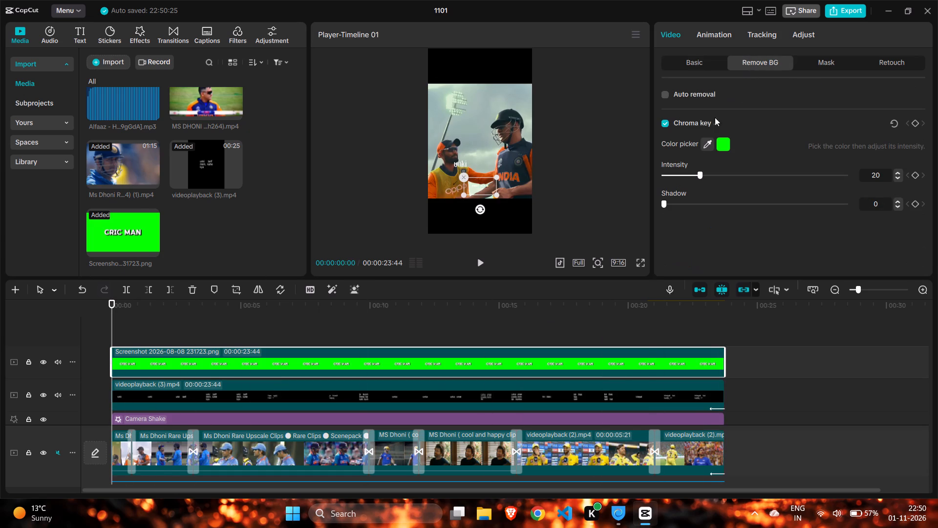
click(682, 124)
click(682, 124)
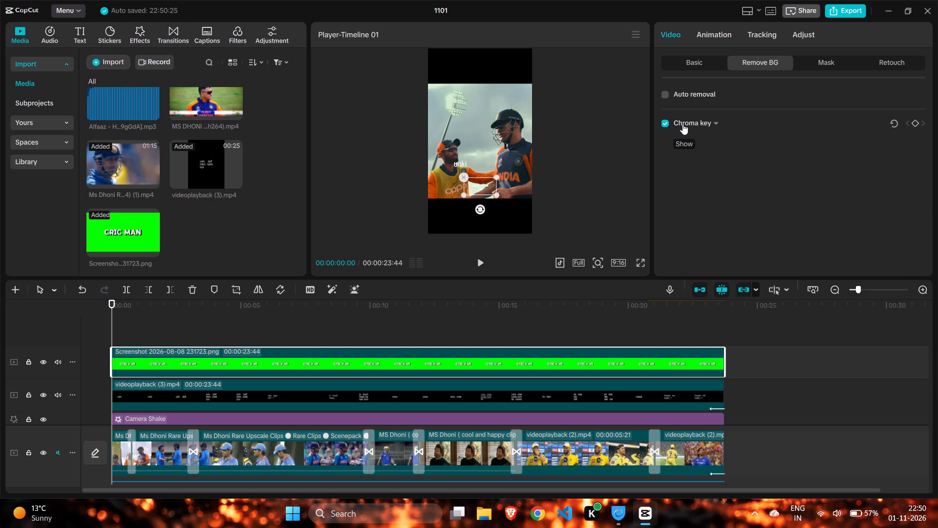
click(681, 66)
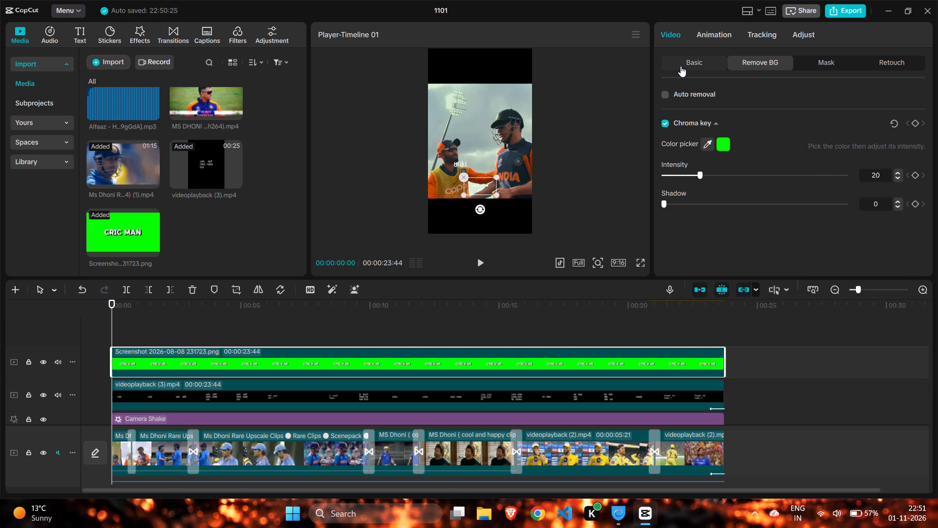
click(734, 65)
Apply the Fade Out exit animation to the CRIC MAN image.
click(707, 37)
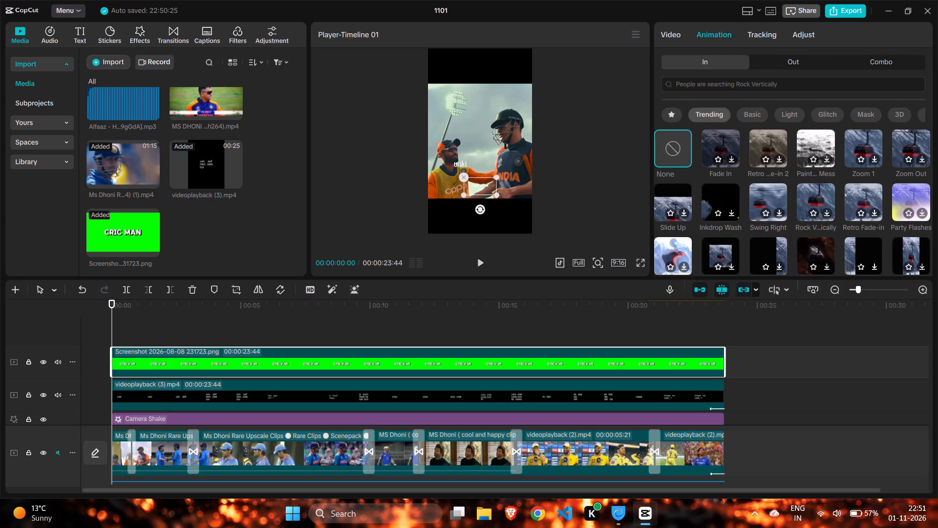
click(774, 68)
click(718, 142)
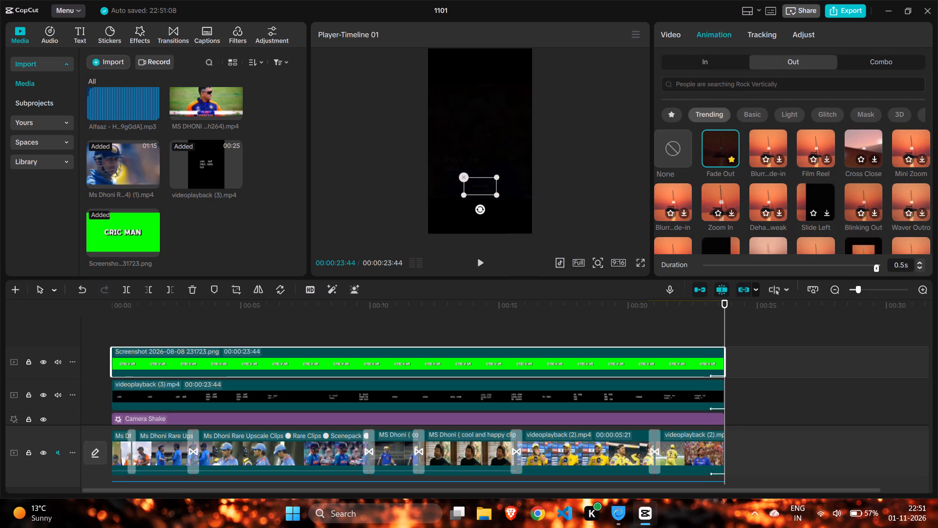
Set the Fade Out exit animation's duration to 0.8s on the CRIC MAN image.
triple_click(918, 262)
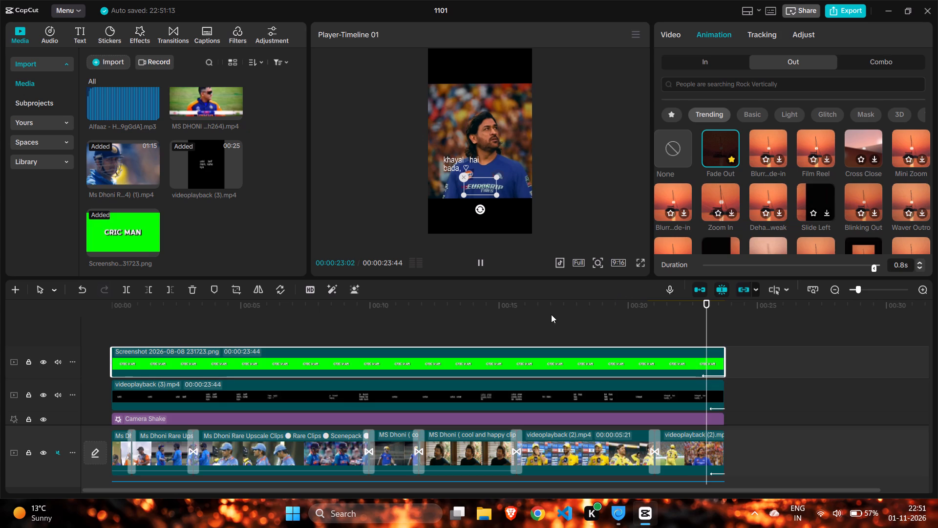
Play the video from 00:00 in full screen to check the lyrics and CRIC MAN text, and return to the editor.
click(132, 313)
drag(133, 313, 131, 313)
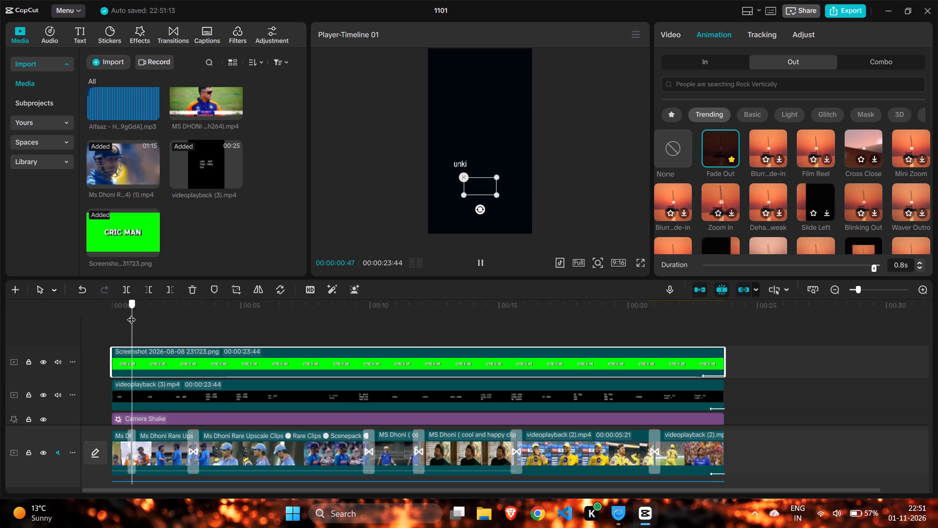
drag(131, 313, 83, 313)
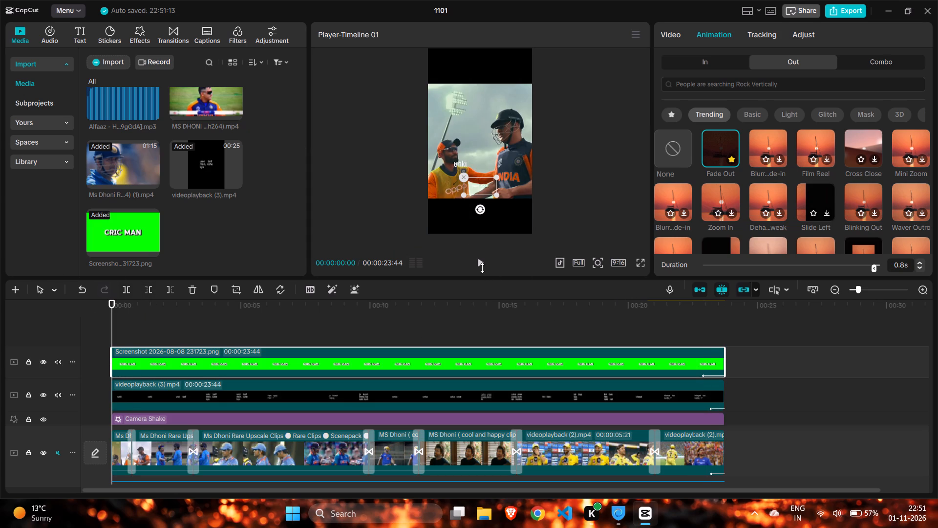
click(640, 261)
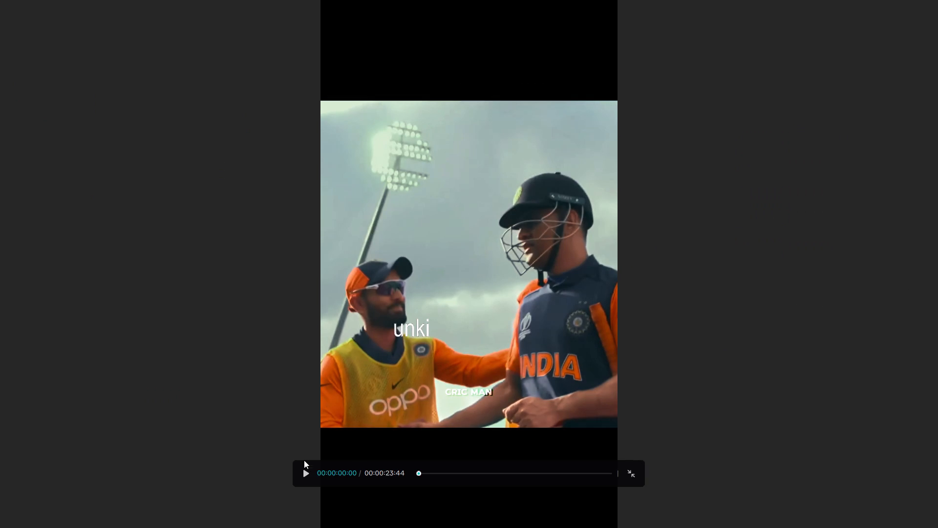
click(310, 476)
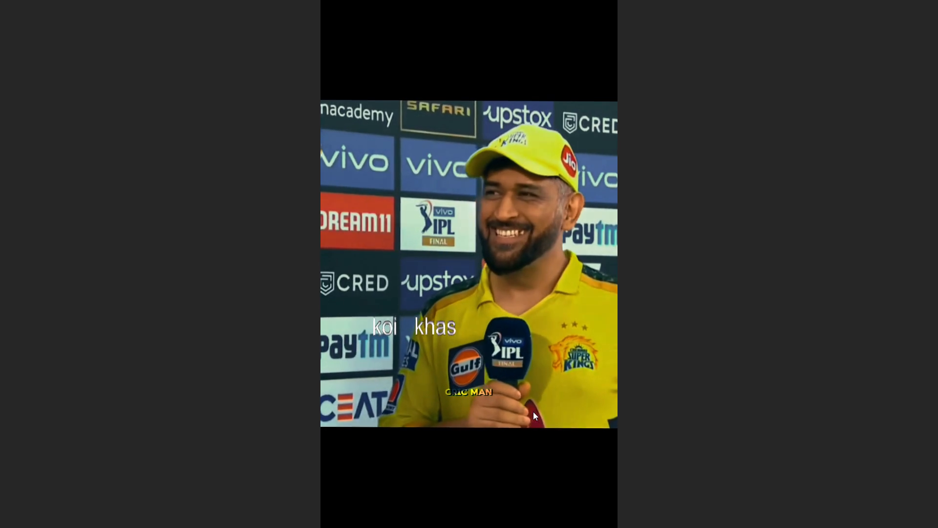
click(694, 416)
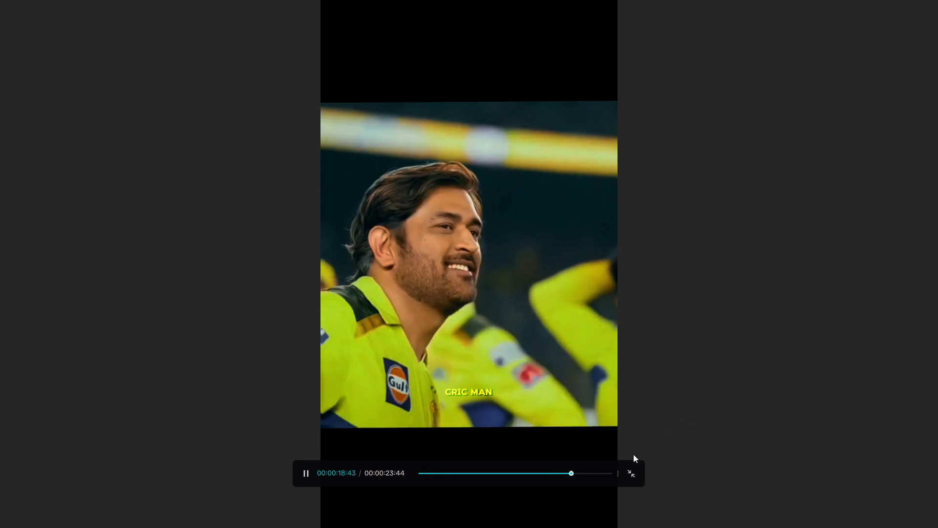
click(631, 467)
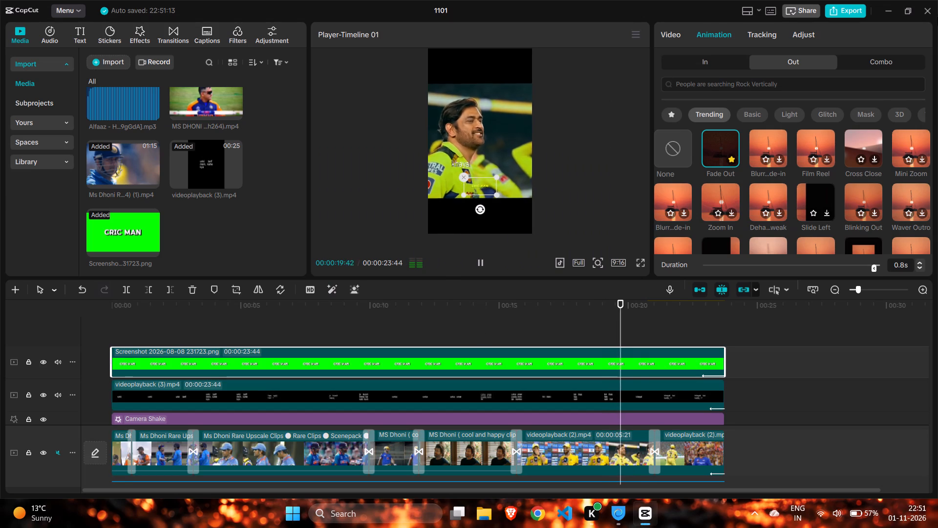
Open the export settings for the timeline and clear the default video name.
click(836, 5)
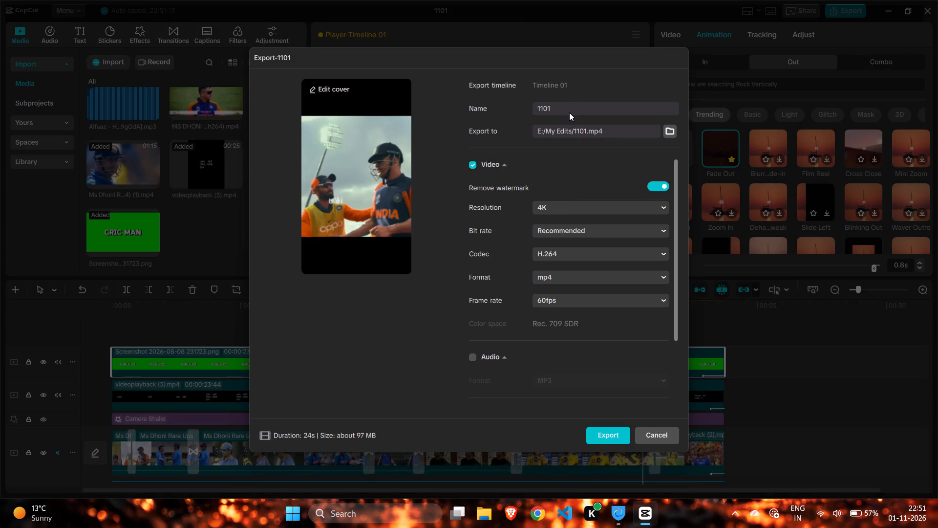
click(569, 108)
key(BackSpace)
key(BackSpace)
key(BackSpace)
key(BackSpace)
key(BackSpace)
key(BackSpace)
key(BackSpace)
key(BackSpace)
key(BackSpace)
key(BackSpace)
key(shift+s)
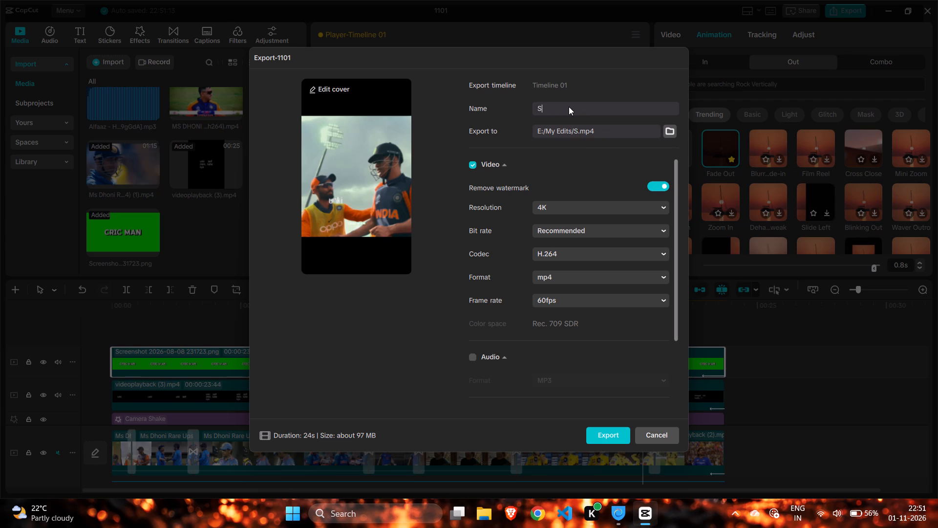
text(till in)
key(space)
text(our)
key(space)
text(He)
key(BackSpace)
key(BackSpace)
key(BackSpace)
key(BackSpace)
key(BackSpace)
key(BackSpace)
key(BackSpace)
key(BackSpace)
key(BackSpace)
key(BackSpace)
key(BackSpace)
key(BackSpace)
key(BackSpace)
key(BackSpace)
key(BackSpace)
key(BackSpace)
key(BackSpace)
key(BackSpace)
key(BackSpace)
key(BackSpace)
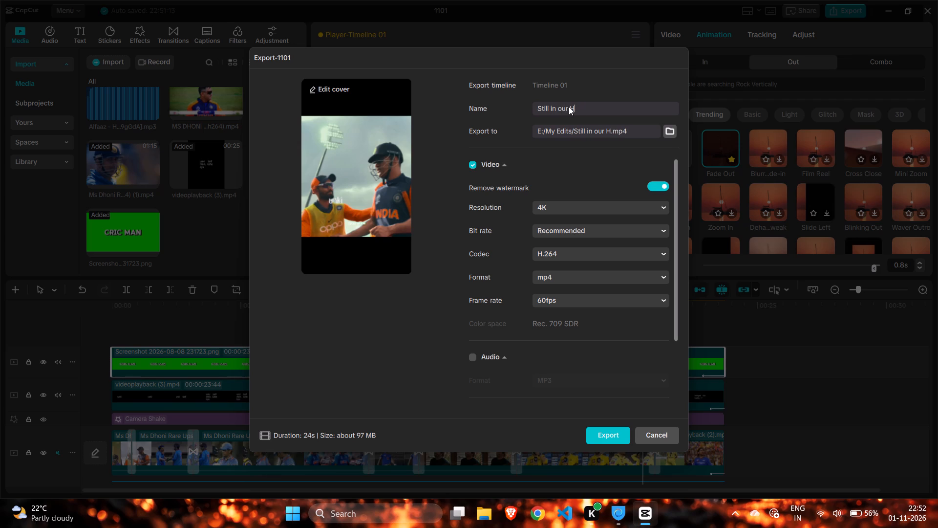
Name the exported video "Forever in our hearts" followed by a red heart emoji.
text(Foreve)
text(r in our)
key(space)
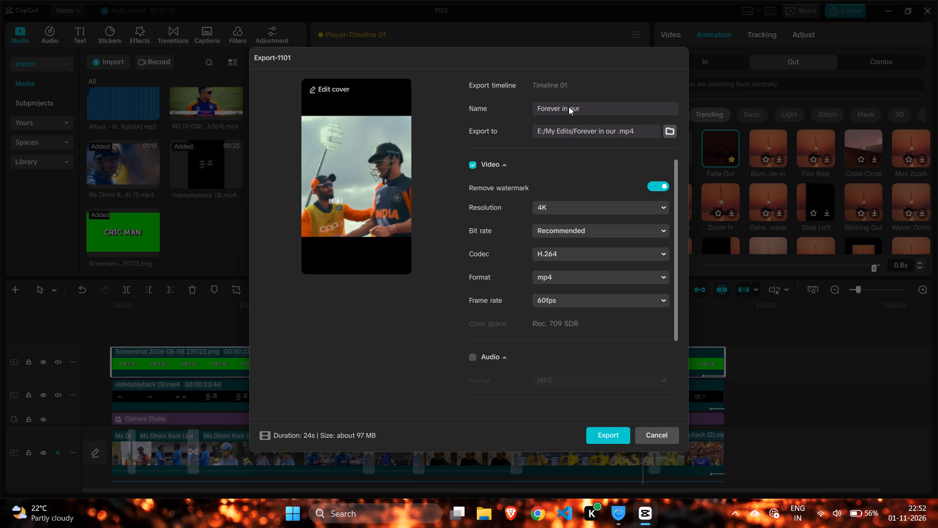
text(hearts)
click(770, 515)
click(863, 376)
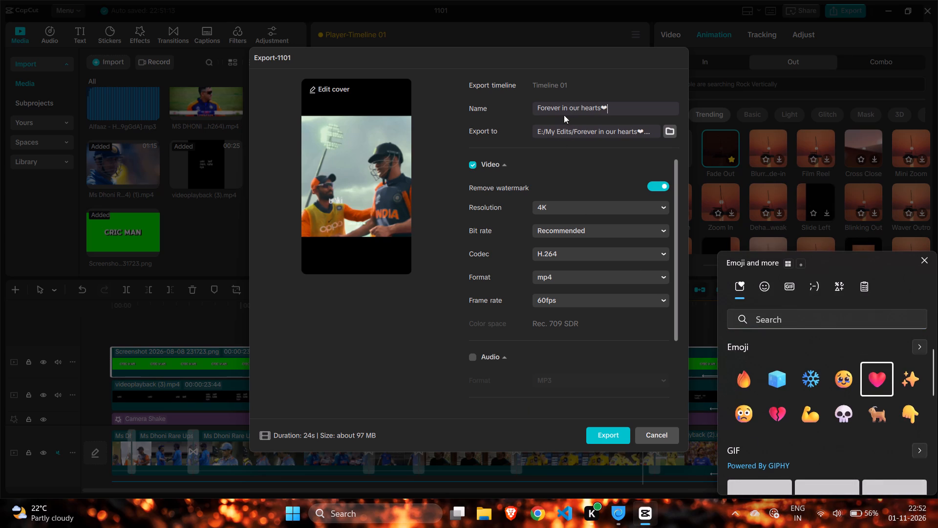
Close the emoji picker and start exporting the video to the My Edits folder with the existing export settings.
click(605, 435)
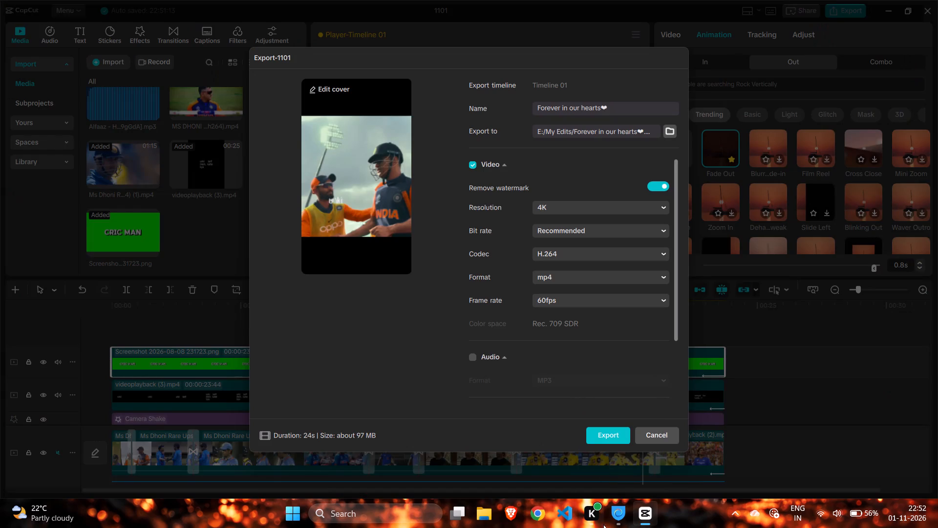
click(545, 416)
click(603, 435)
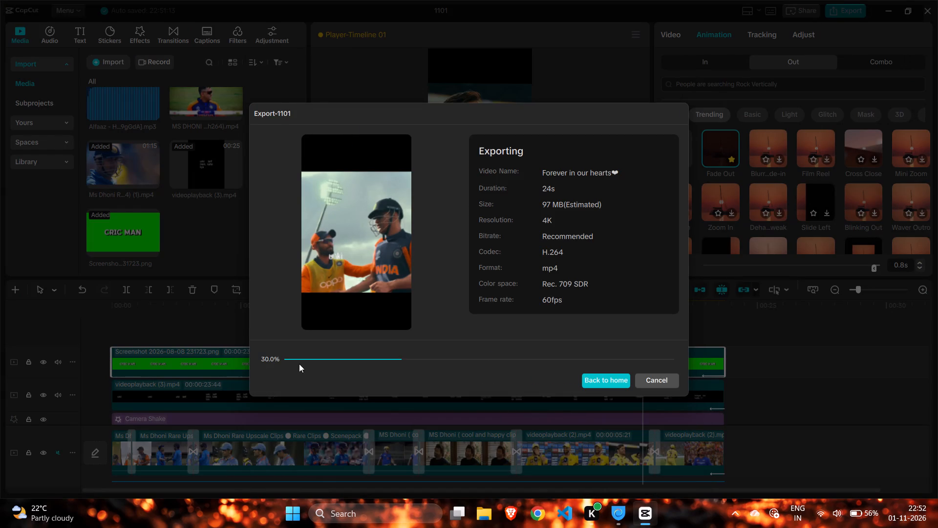
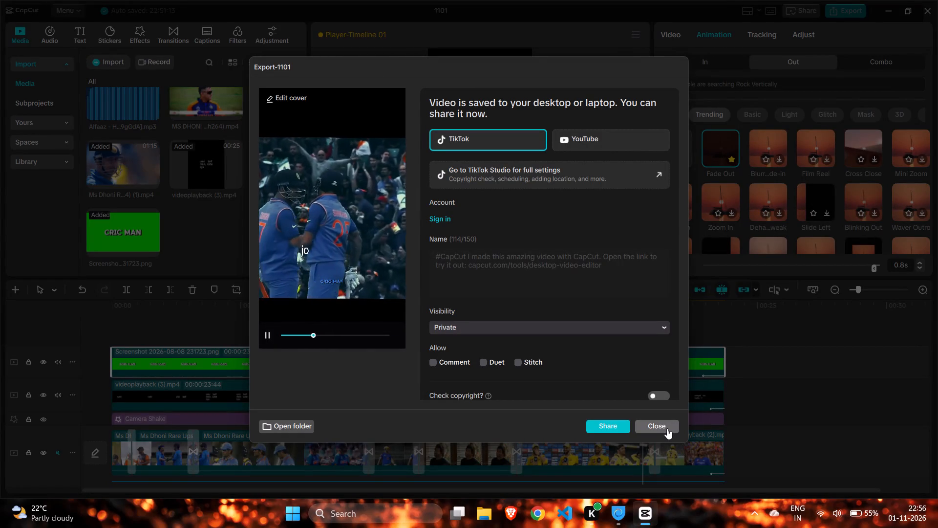
Close the completed export window and dismiss the feedback request without rating.
click(667, 433)
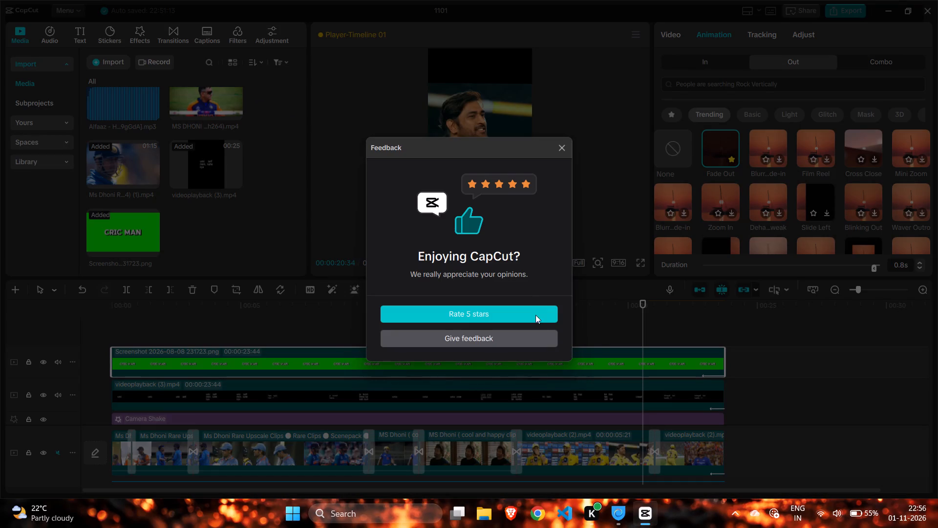
click(567, 148)
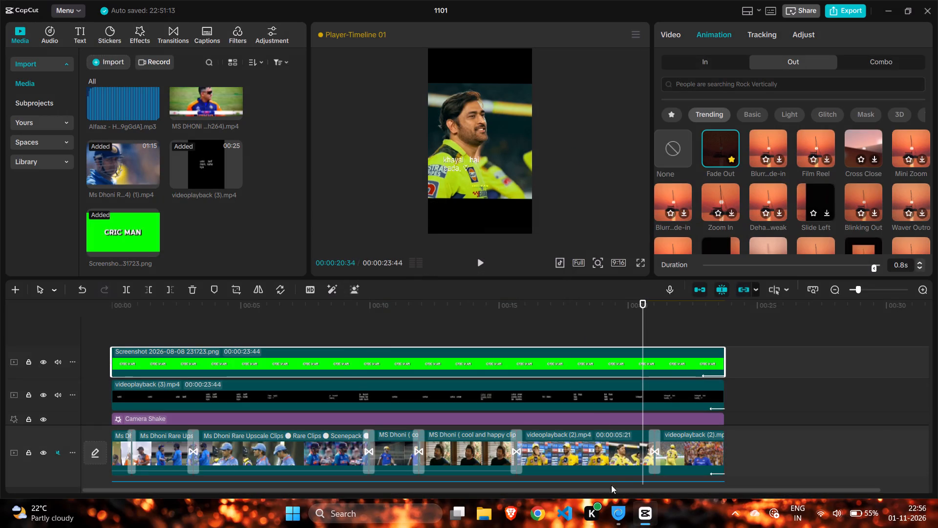
Switch to File Explorer and open the My Edits folder on New Volume (E:).
click(487, 520)
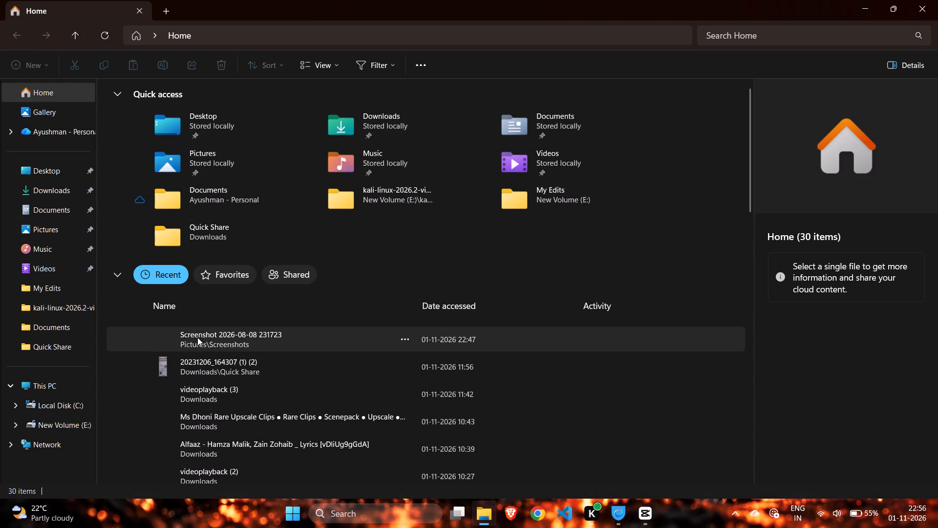
click(64, 414)
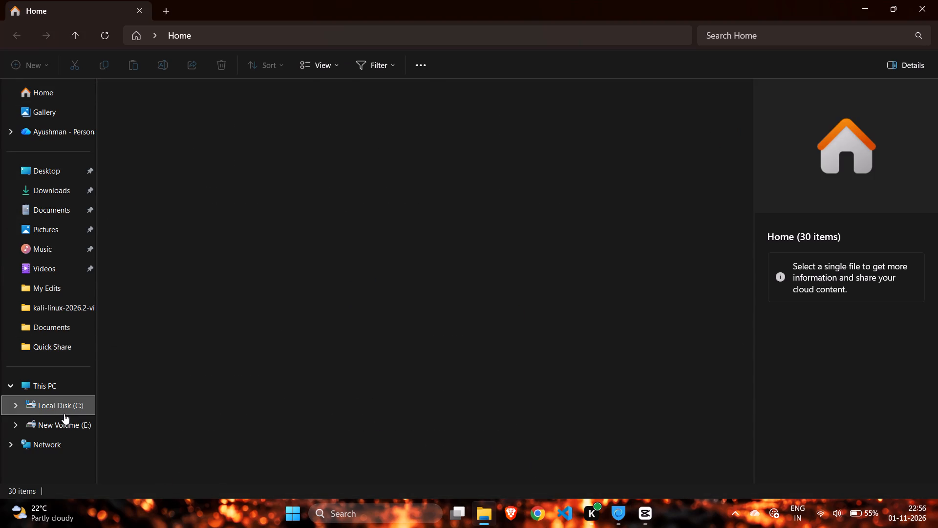
click(64, 428)
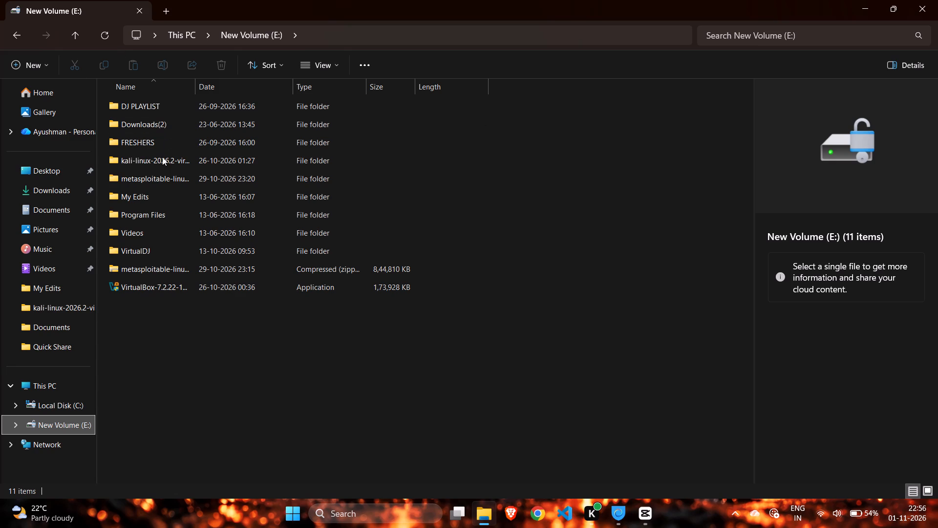
double_click(156, 191)
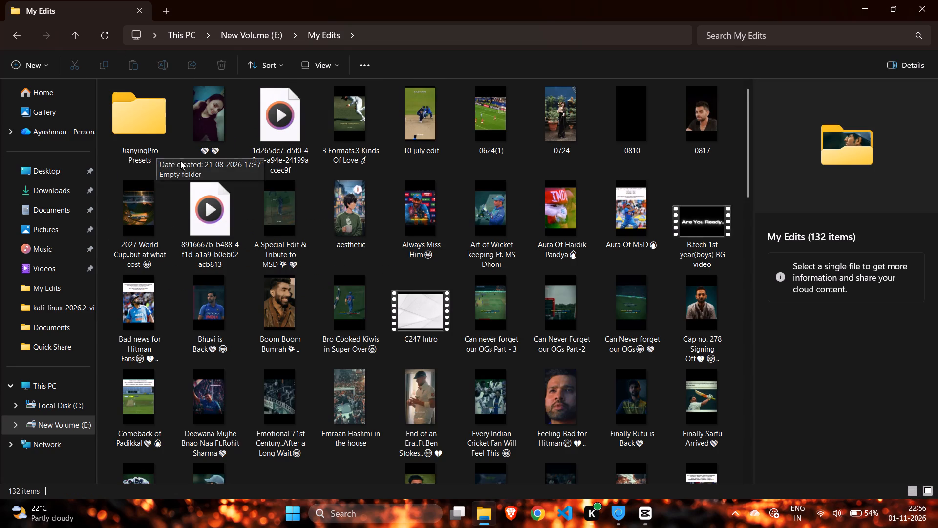
Look through the My Edits folder for the exported video "Forever in our hearts❤" and select it.
click(152, 154)
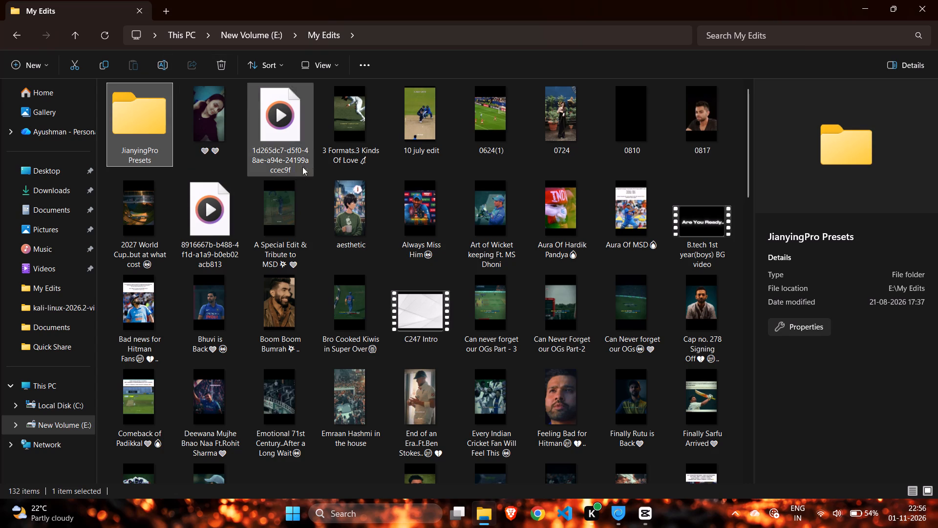
click(268, 148)
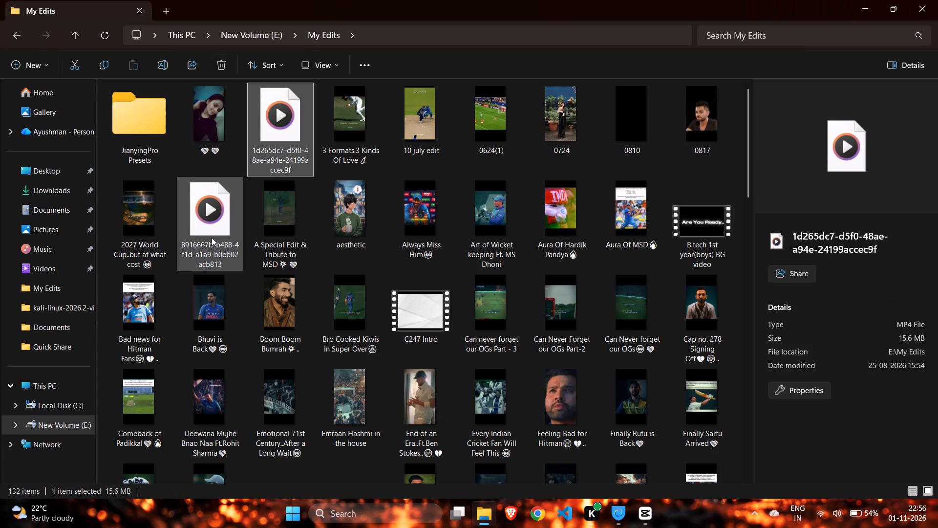
scroll(265, 275, down, 8)
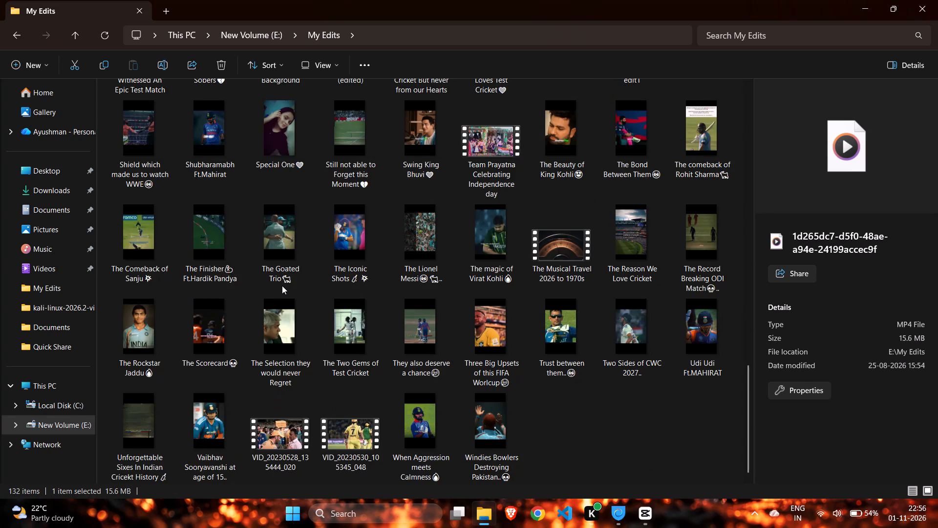
scroll(335, 307, up, 4)
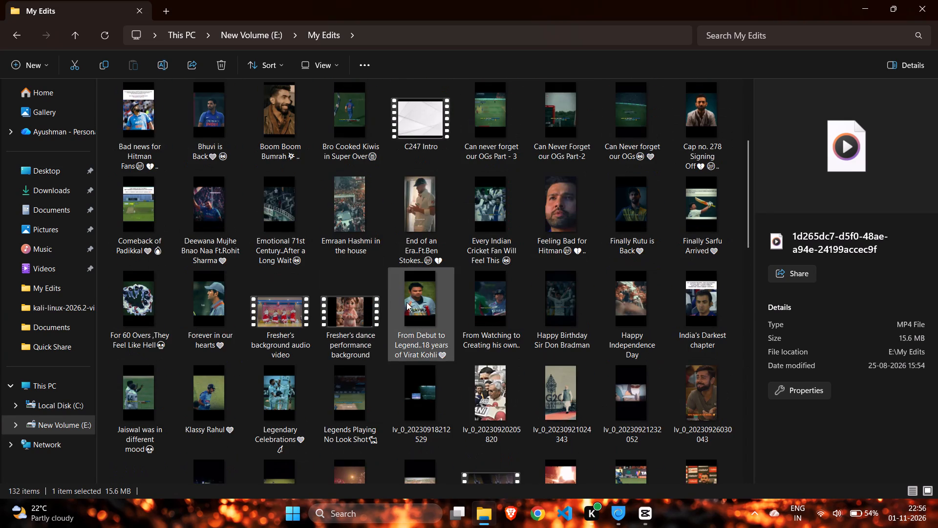
scroll(407, 302, up, 3)
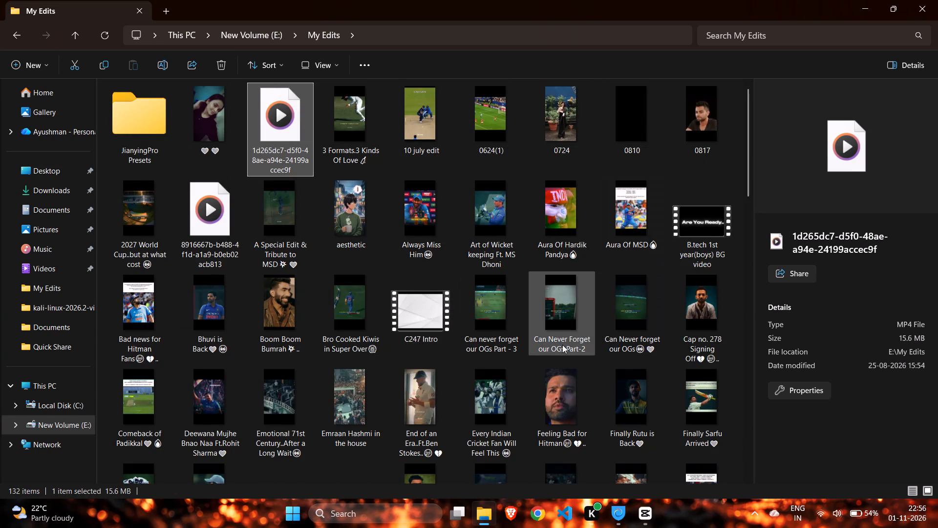
scroll(350, 402, down, 1)
right_drag(234, 391, 217, 381)
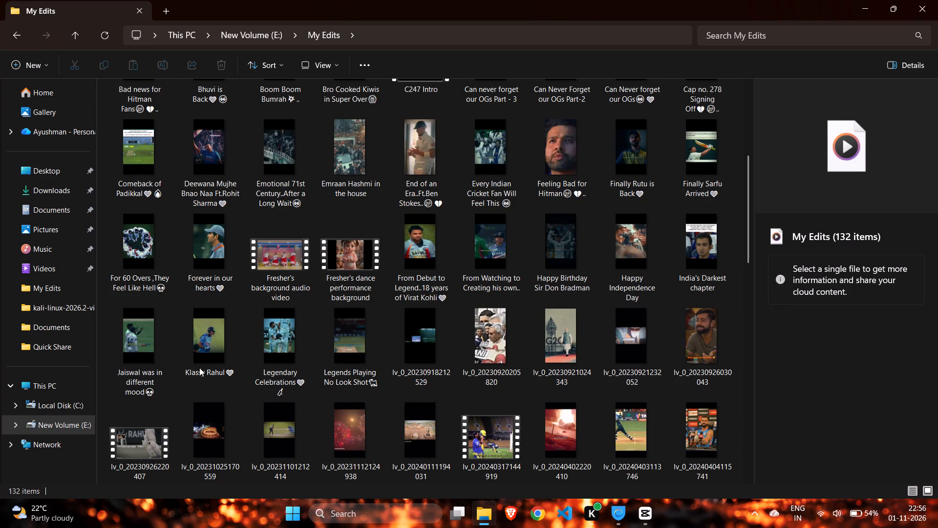
right_click(192, 356)
right_drag(296, 354, 300, 354)
right_drag(445, 347, 632, 298)
right_drag(637, 295, 648, 288)
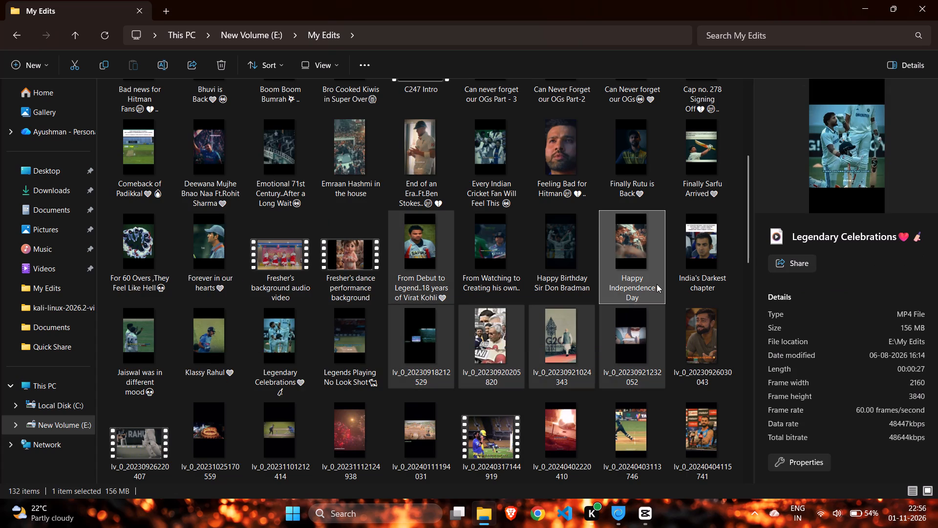
right_drag(453, 200, 243, 249)
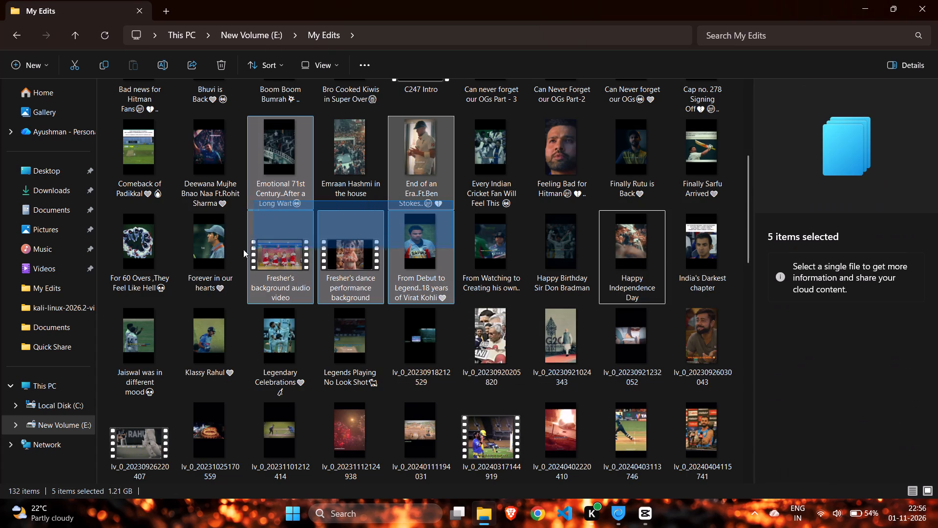
right_drag(243, 249, 216, 257)
click(216, 257)
click(203, 267)
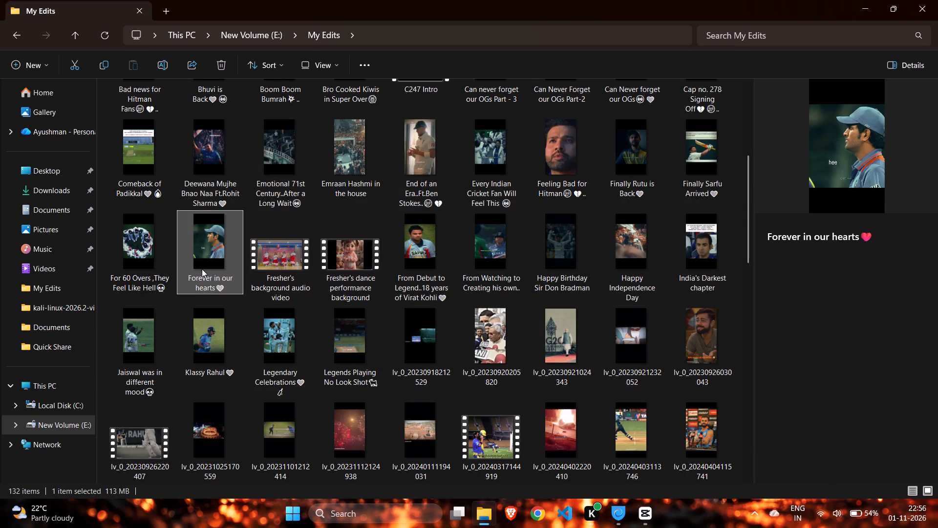
Open the exported "Forever in our hearts❤" video in Media Player, play it through, and replay it from the start.
double_click(201, 269)
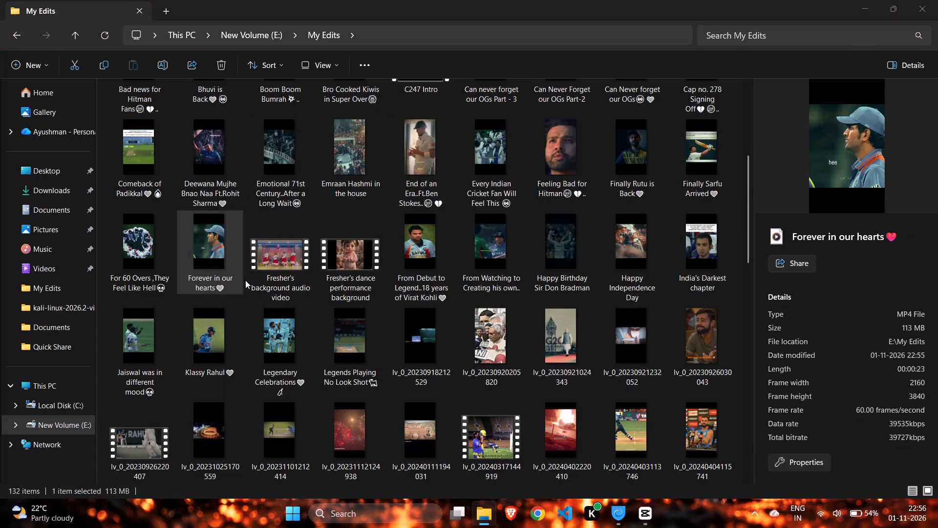
click(394, 150)
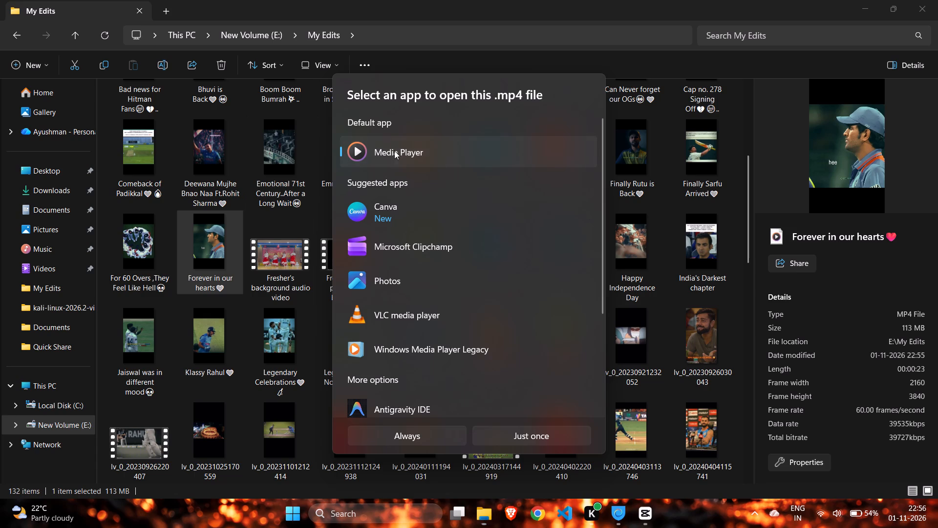
click(473, 436)
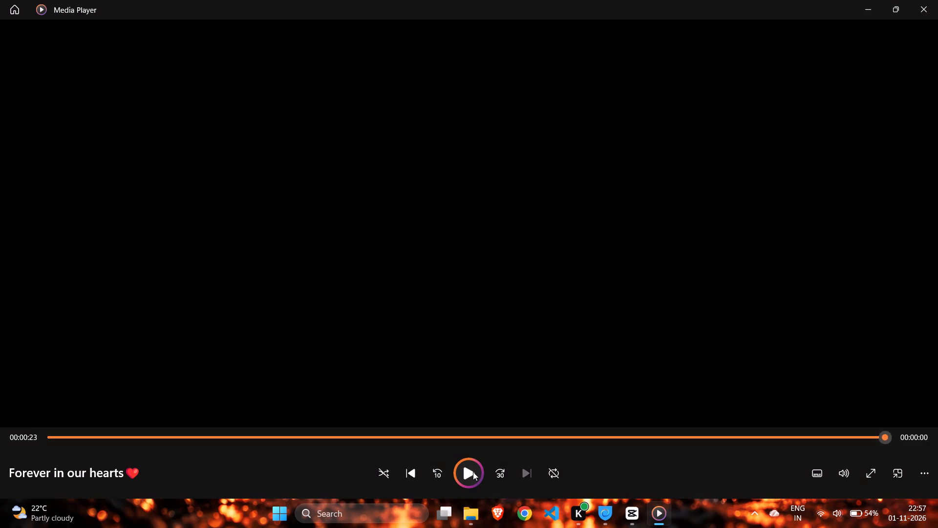
click(460, 469)
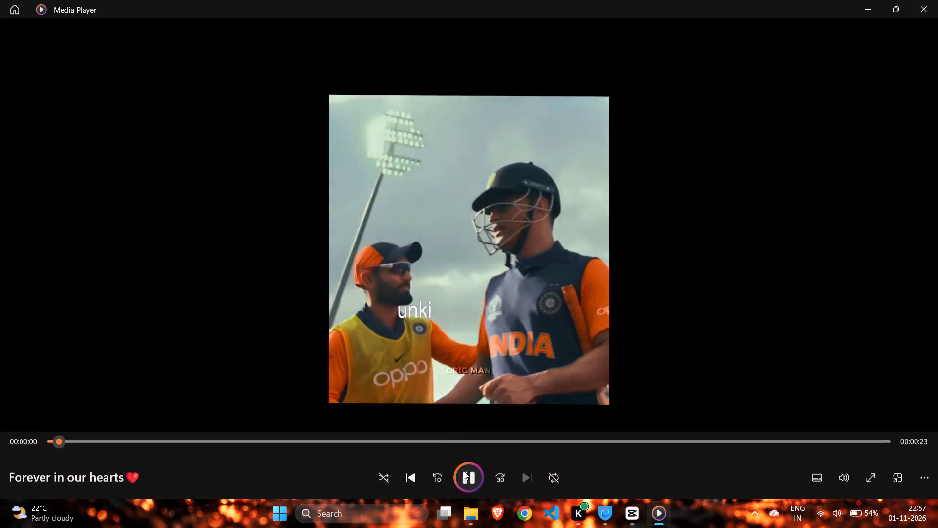
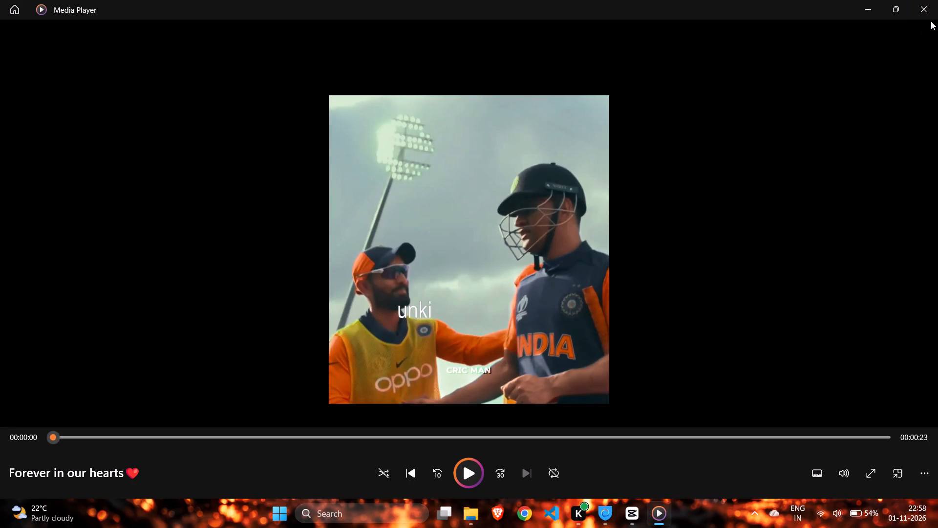
Close the video playback window and the My Edits folder window to return to the CapCut project.
click(930, 7)
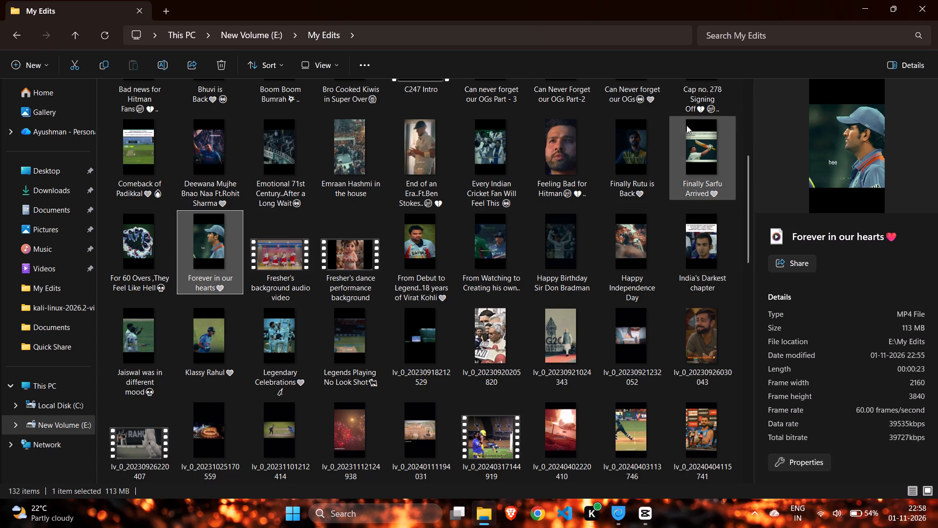
click(918, 6)
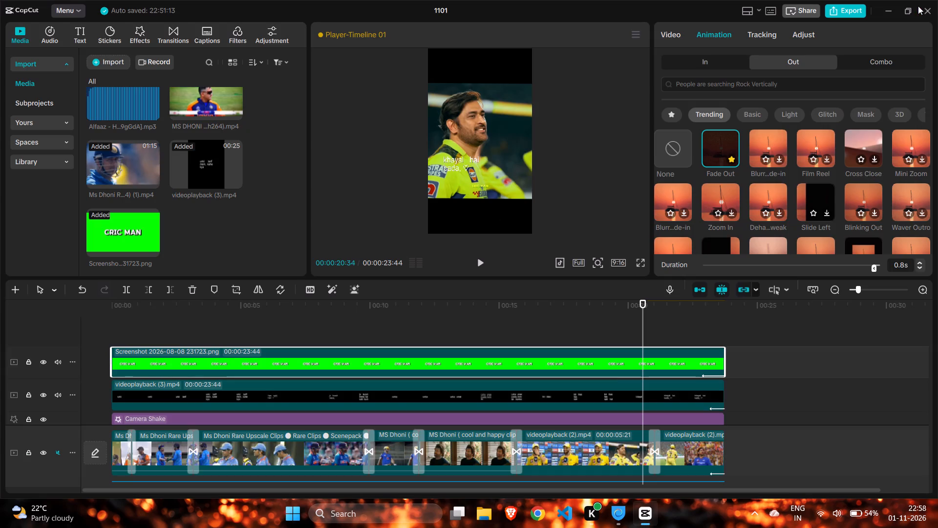